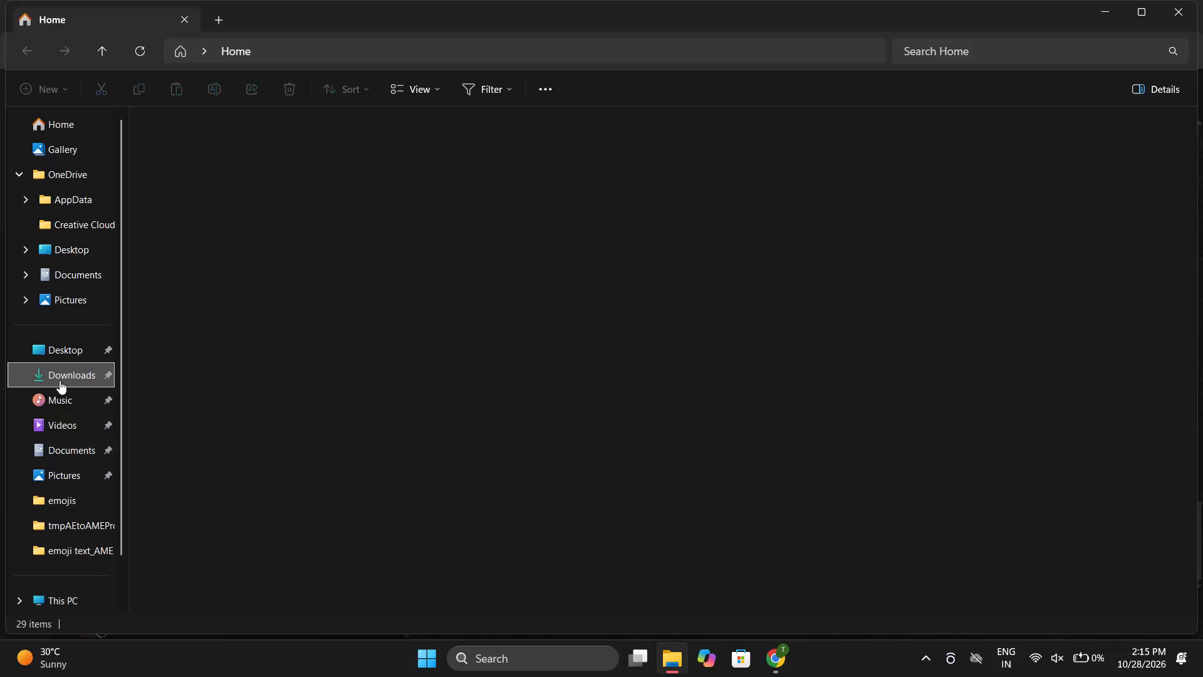
drag(679, 174, 565, 154)
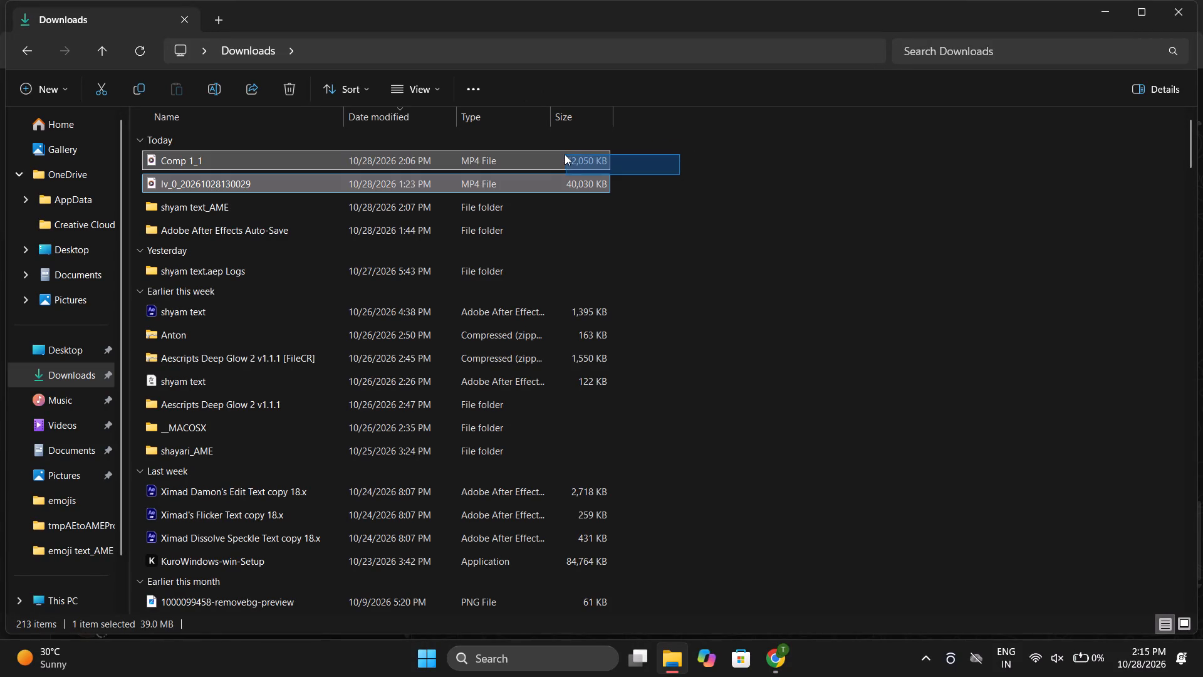
drag(565, 154, 560, 158)
click(286, 90)
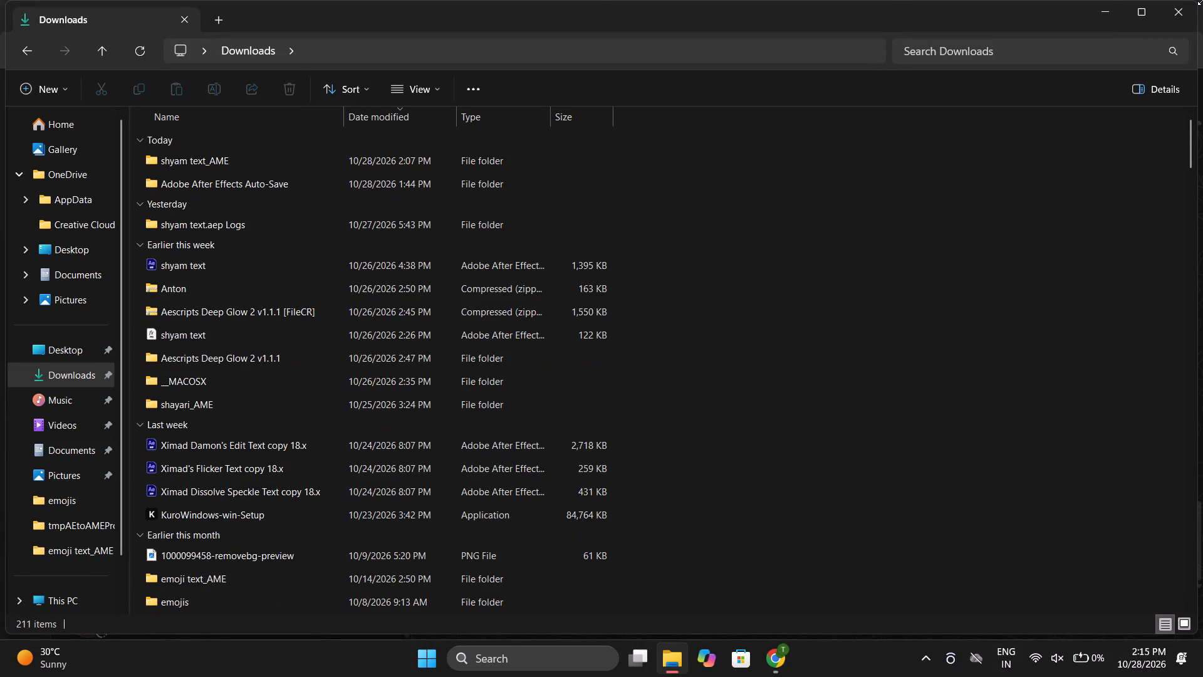
click(1184, 10)
Look back through today's messages and shared video files in the EDITS group chat on WhatsApp.
scroll(899, 373, down, 5)
scroll(899, 373, up, 5)
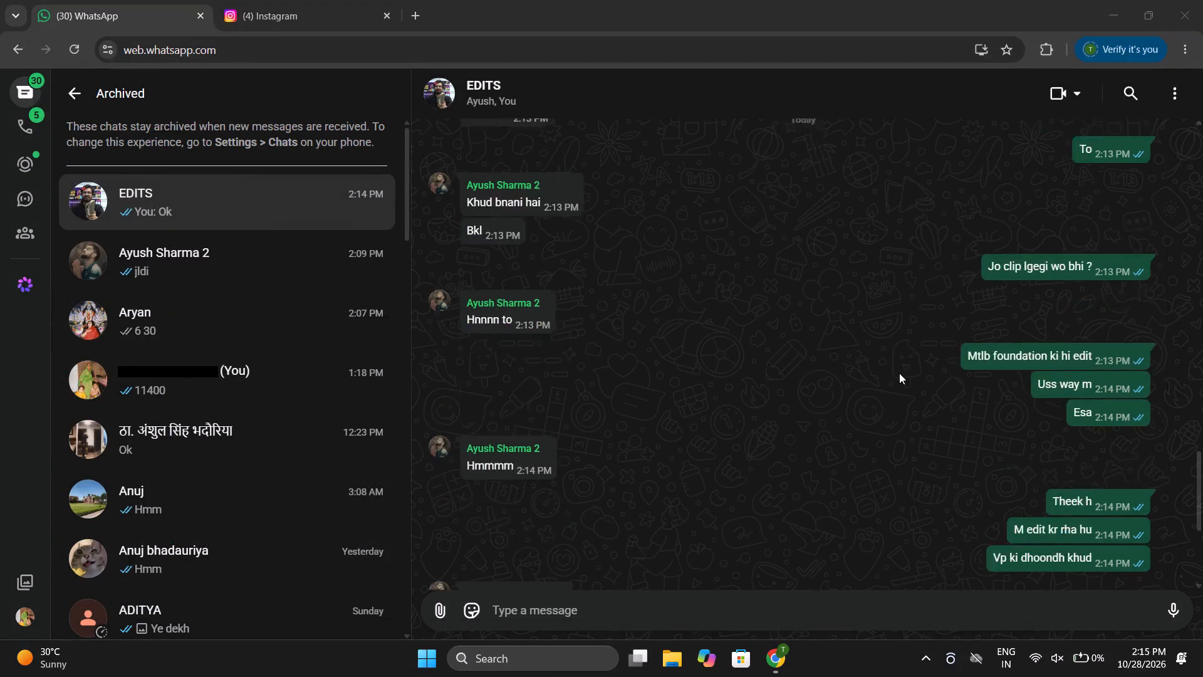
scroll(899, 373, up, 8)
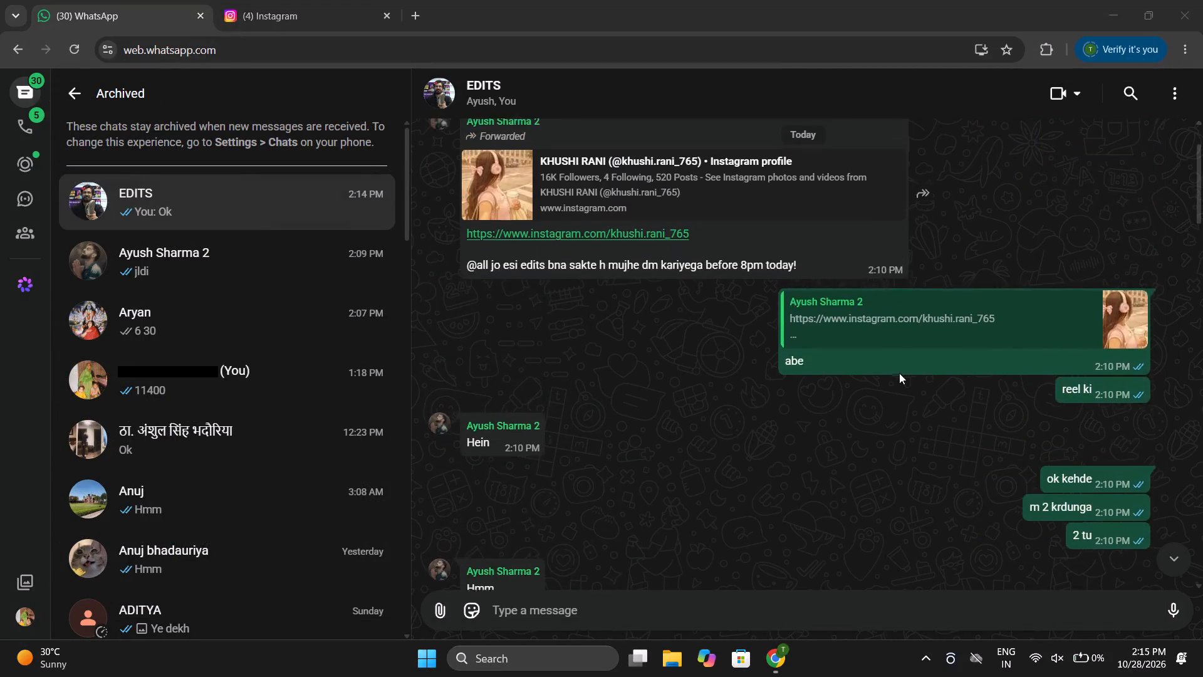
scroll(899, 373, up, 4)
scroll(899, 373, down, 3)
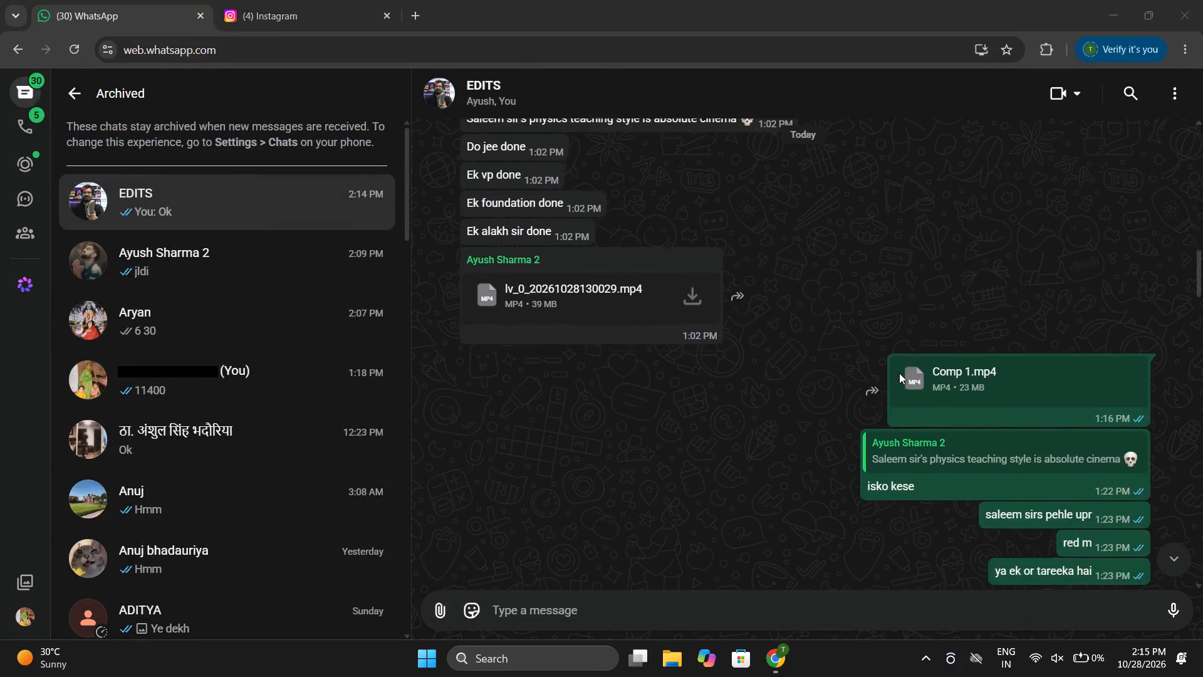
scroll(899, 373, down, 5)
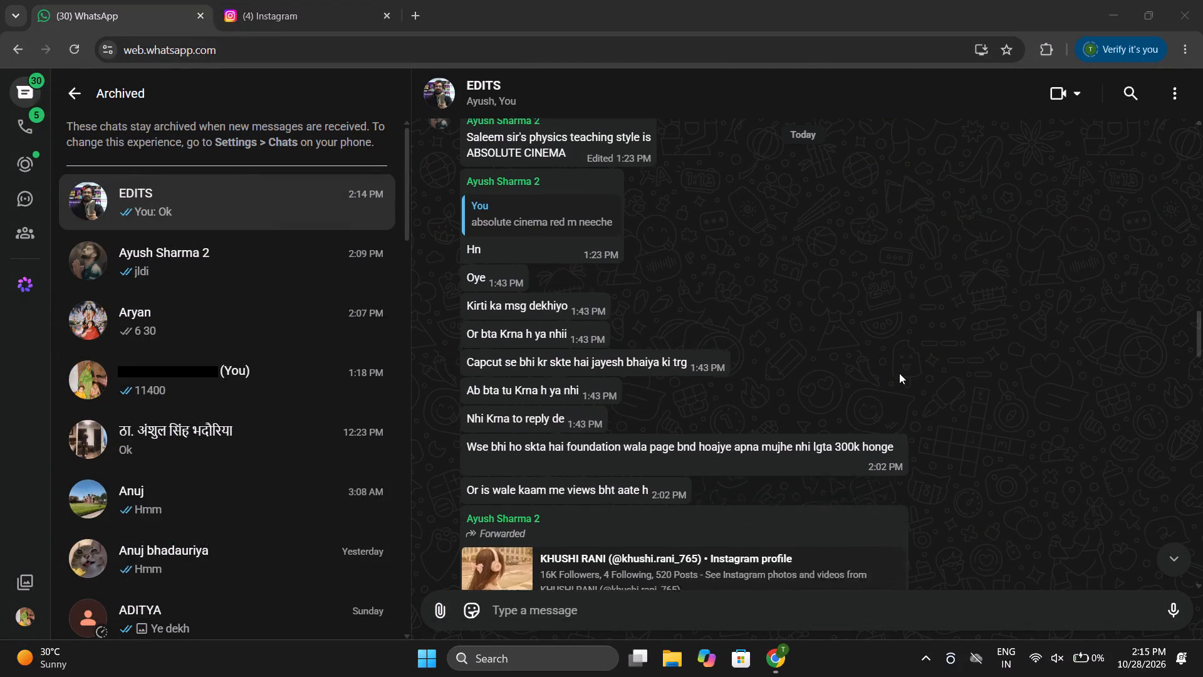
scroll(899, 373, down, 1)
scroll(899, 373, up, 4)
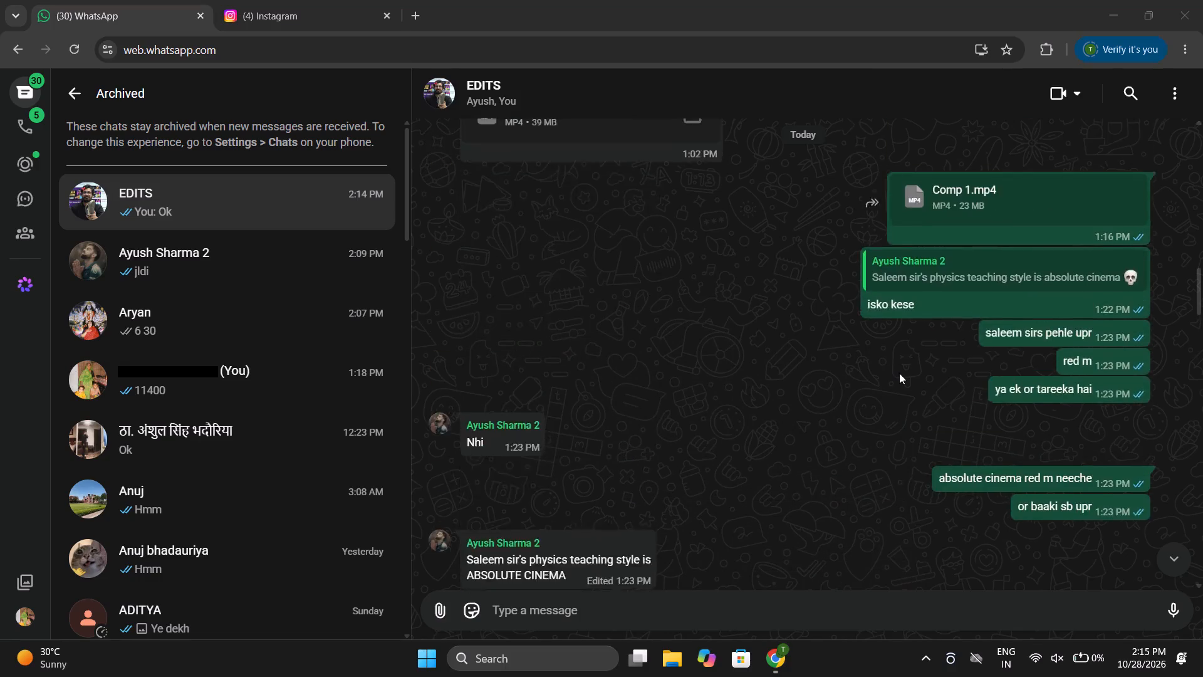
scroll(899, 373, up, 4)
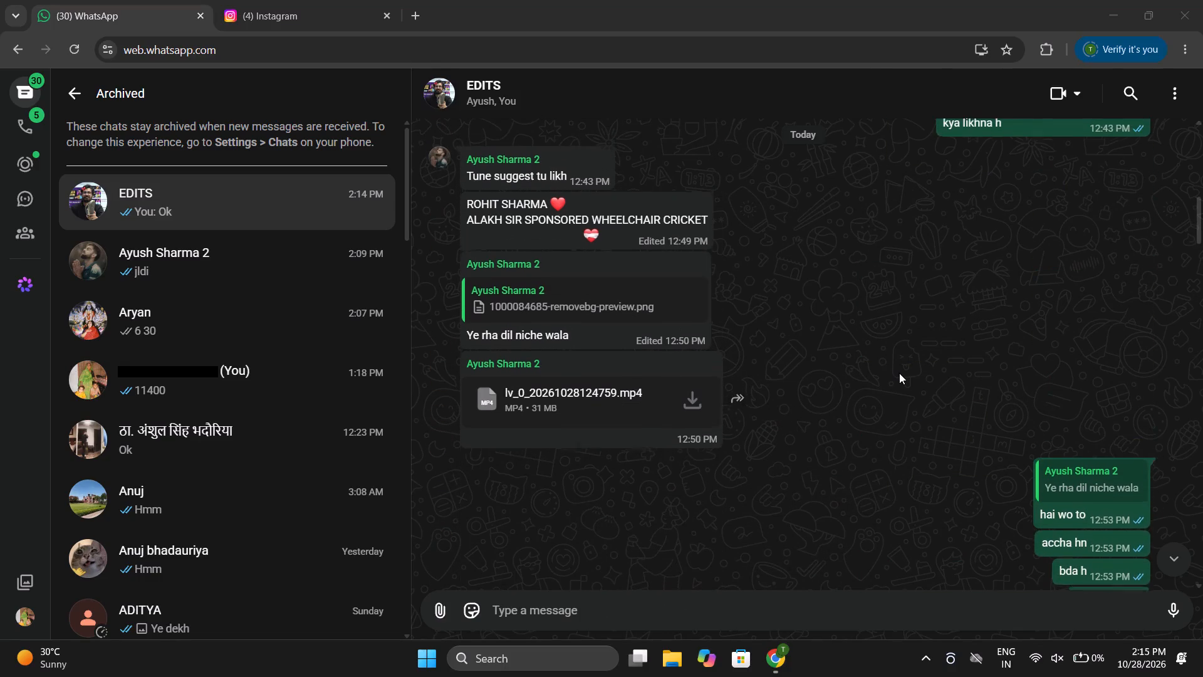
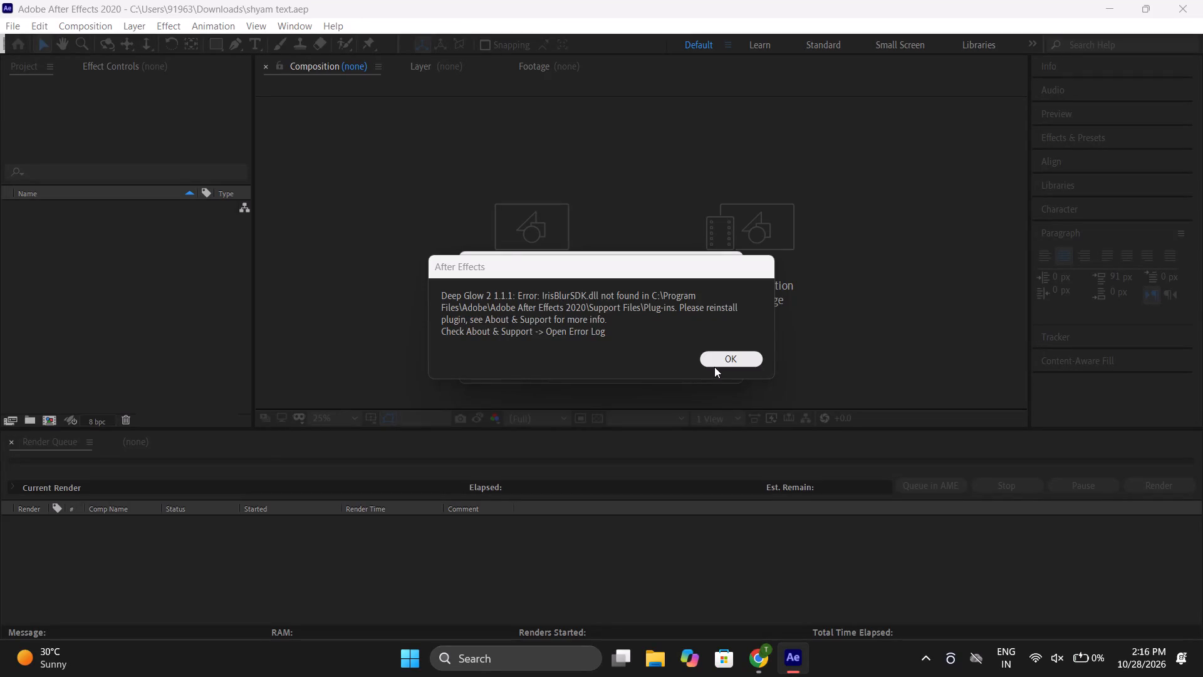
Dismiss the Deep Glow 2 plug-in error messages so the project finishes loading.
click(714, 367)
click(744, 362)
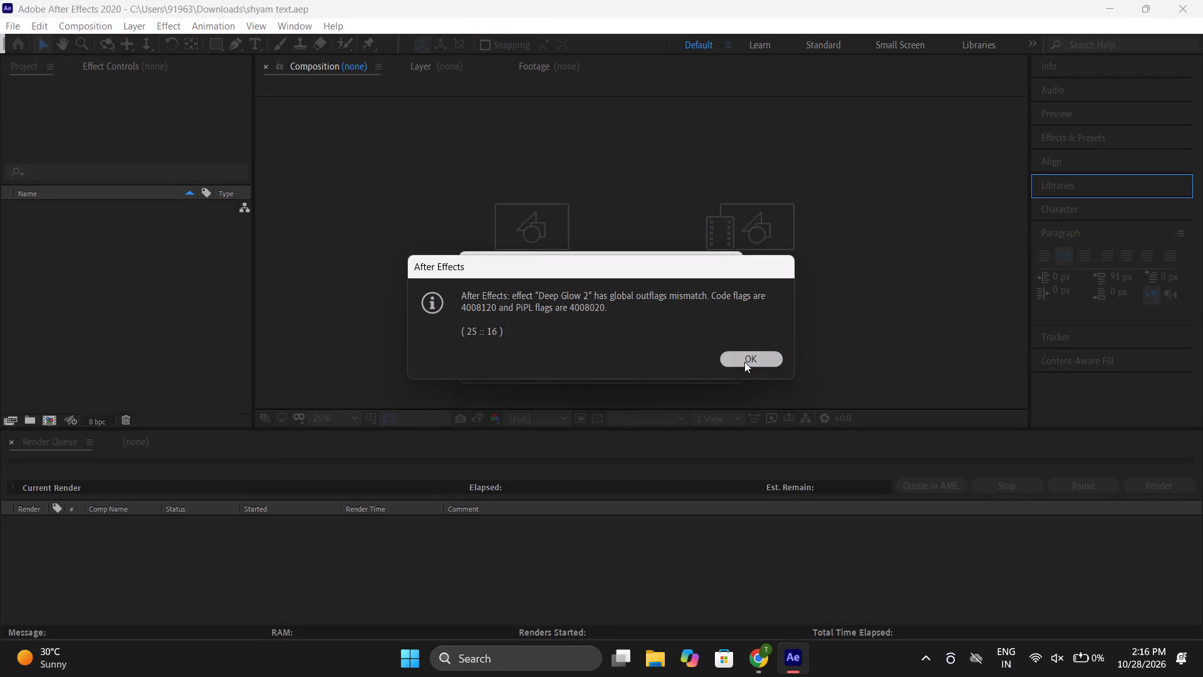
click(731, 352)
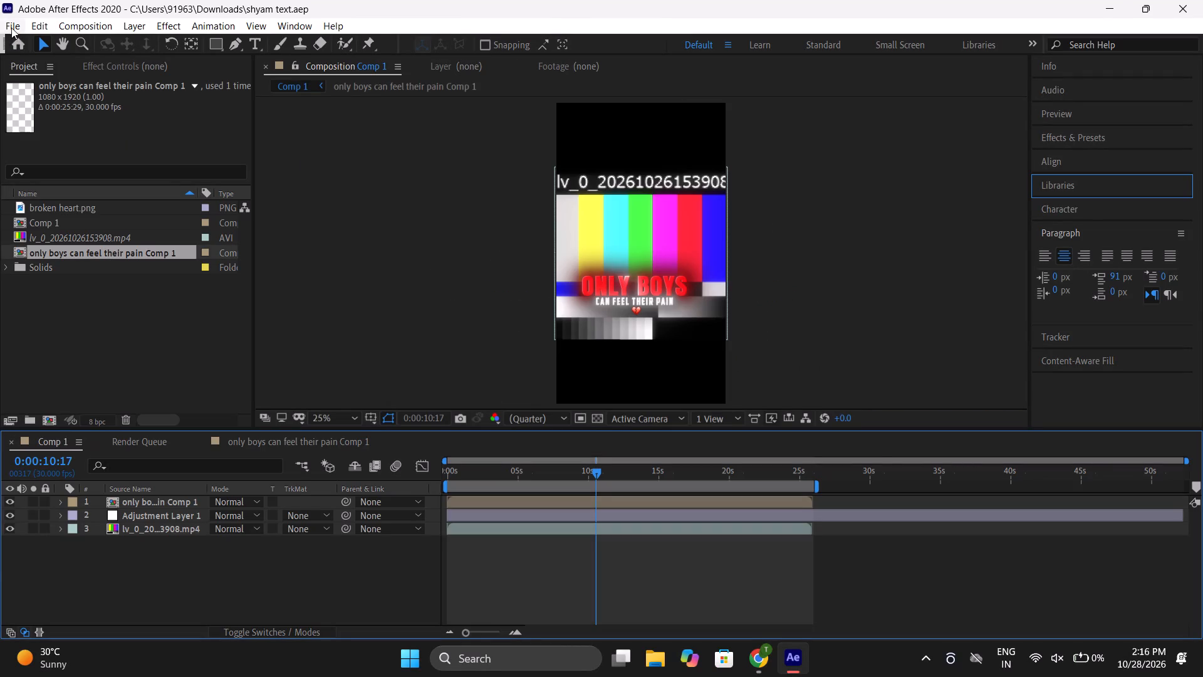
Import the video lv_0_20261028124759.mp4 from the Downloads folder as footage.
click(11, 27)
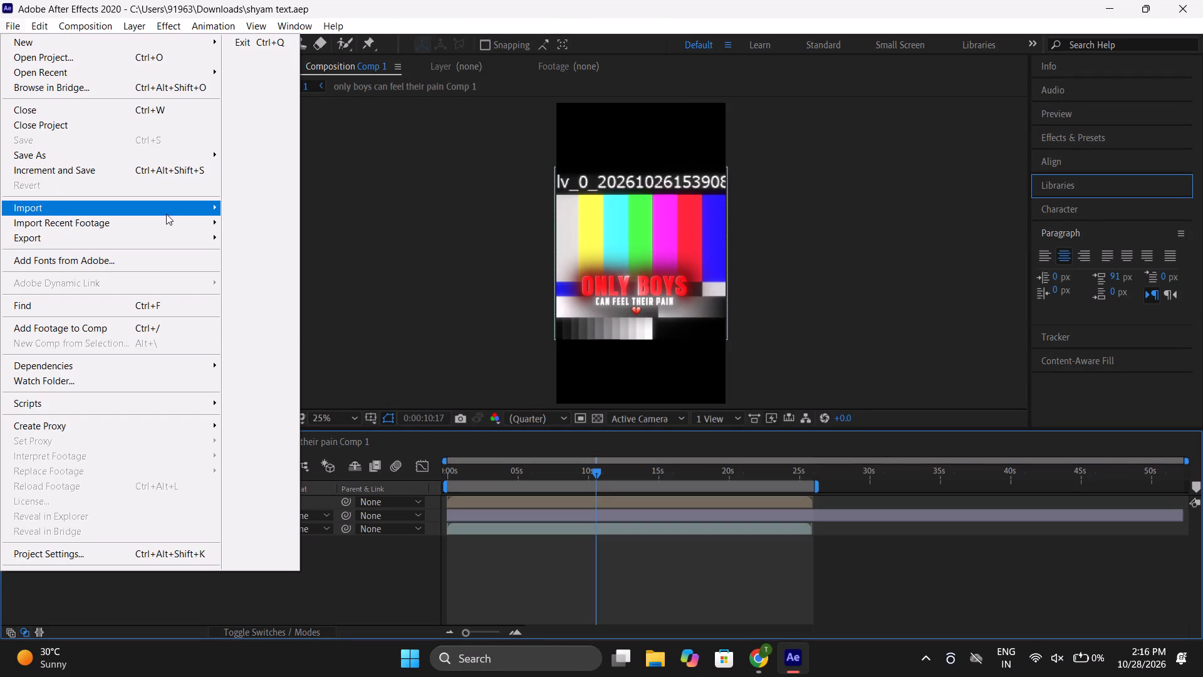
click(230, 208)
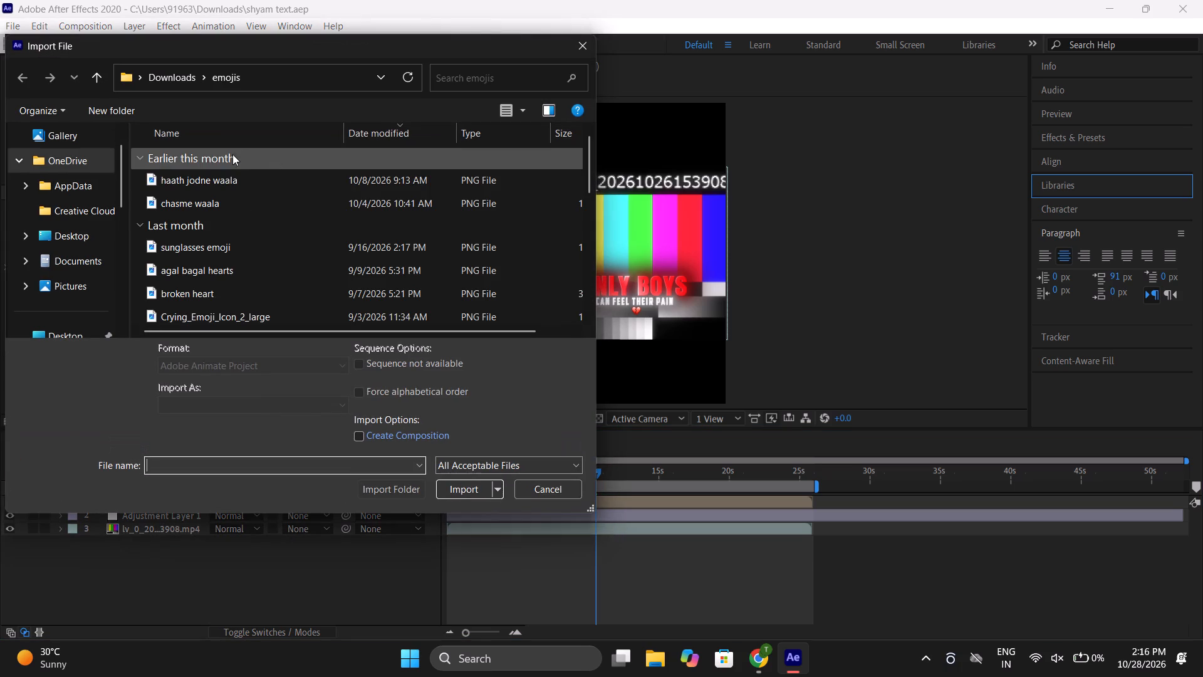
click(168, 75)
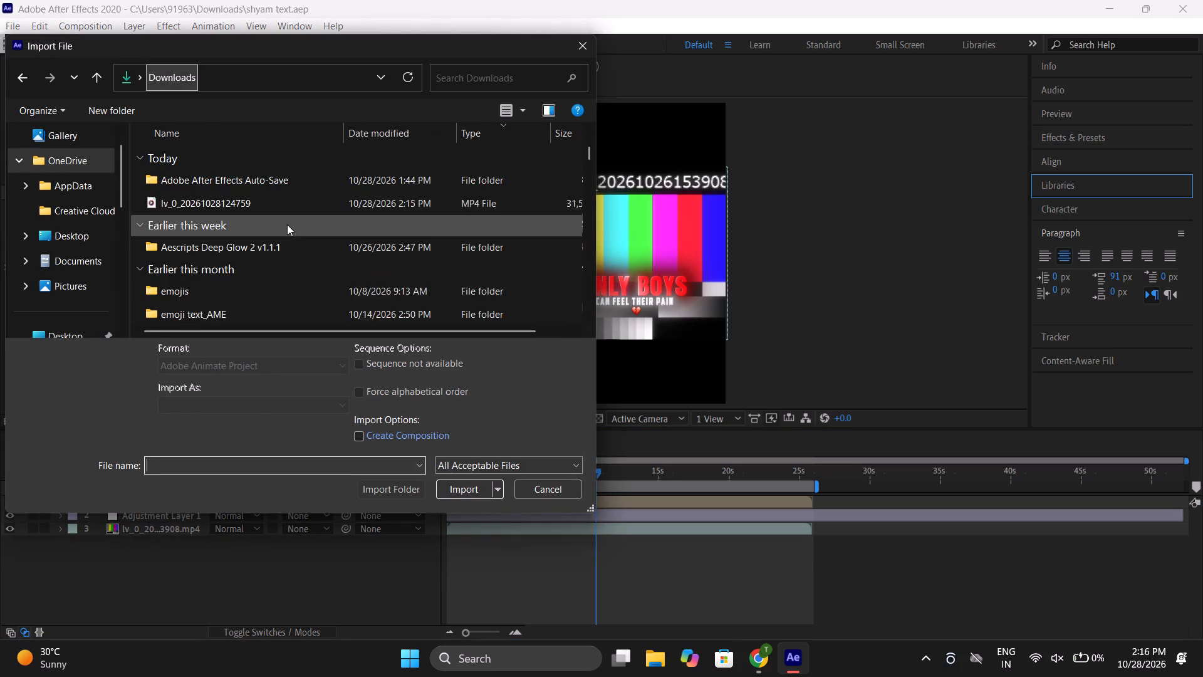
scroll(246, 207, up, 13)
click(220, 235)
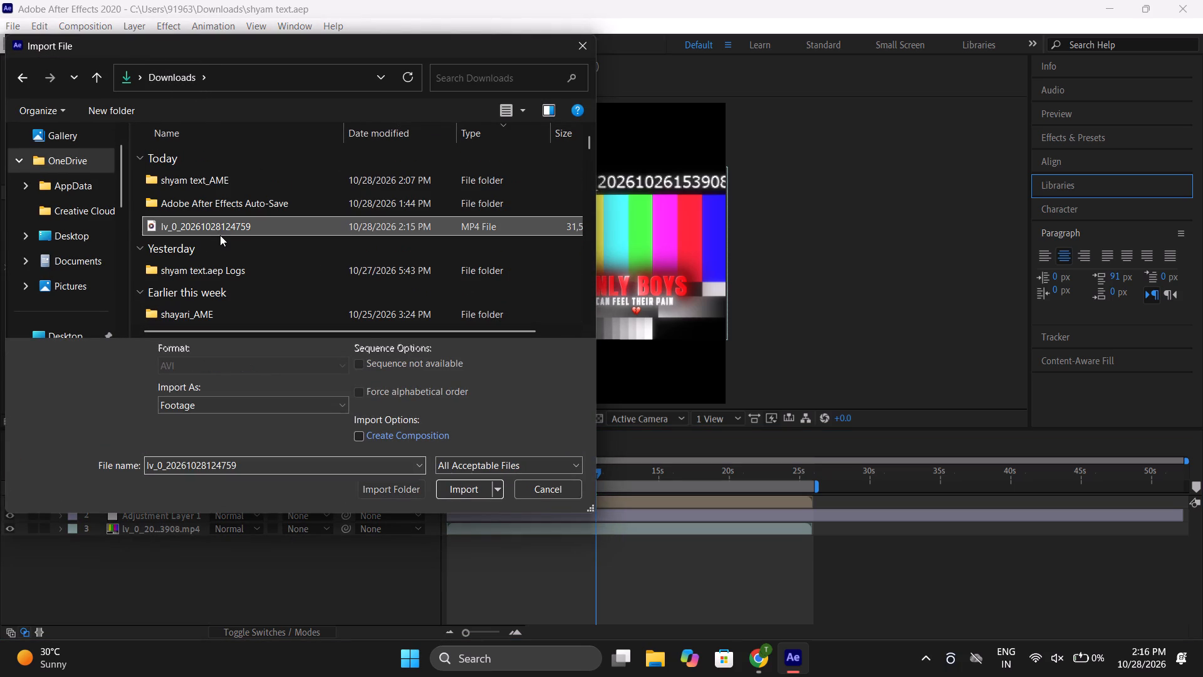
click(457, 493)
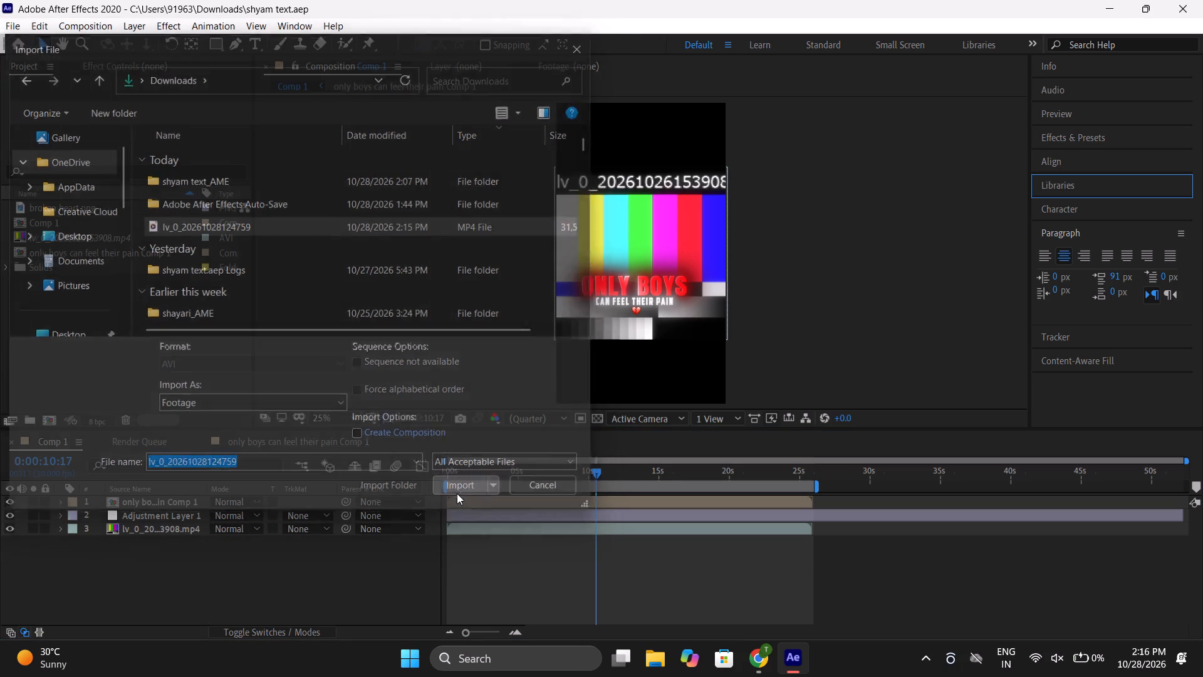
Replace the missing lv_0_20261026153908.mp4 layer in Comp 1 with lv_0_20261028124759.mp4, placed below the adjustment layer.
drag(85, 250, 164, 324)
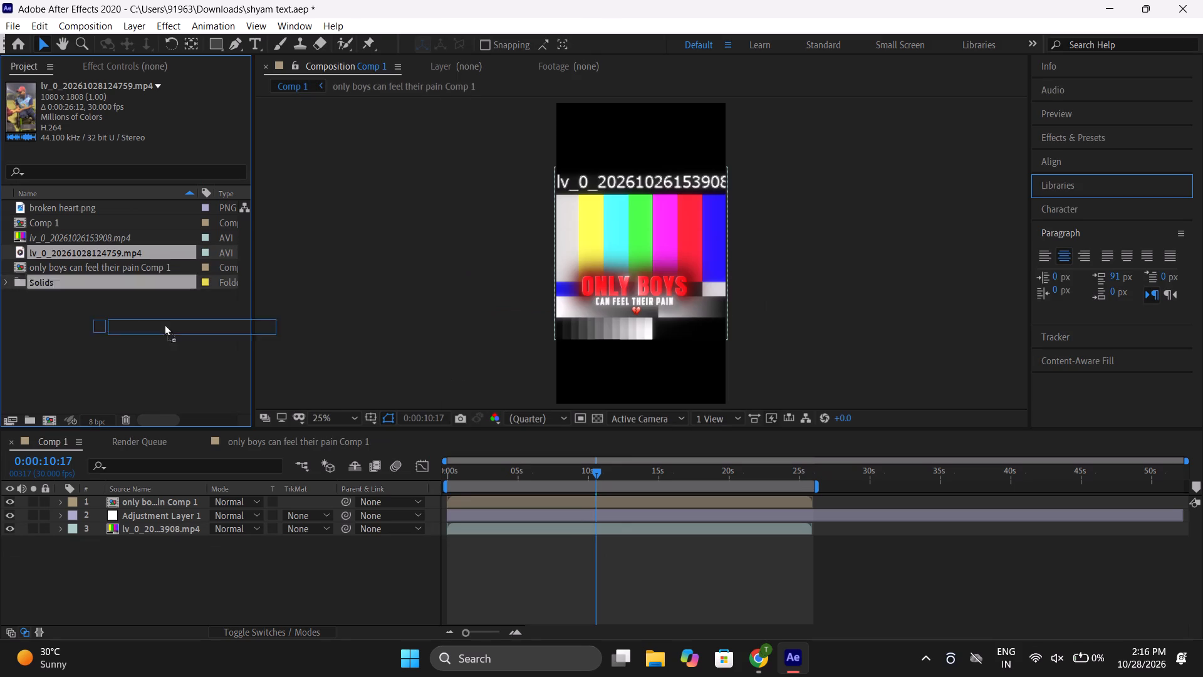
drag(164, 324, 156, 567)
click(150, 528)
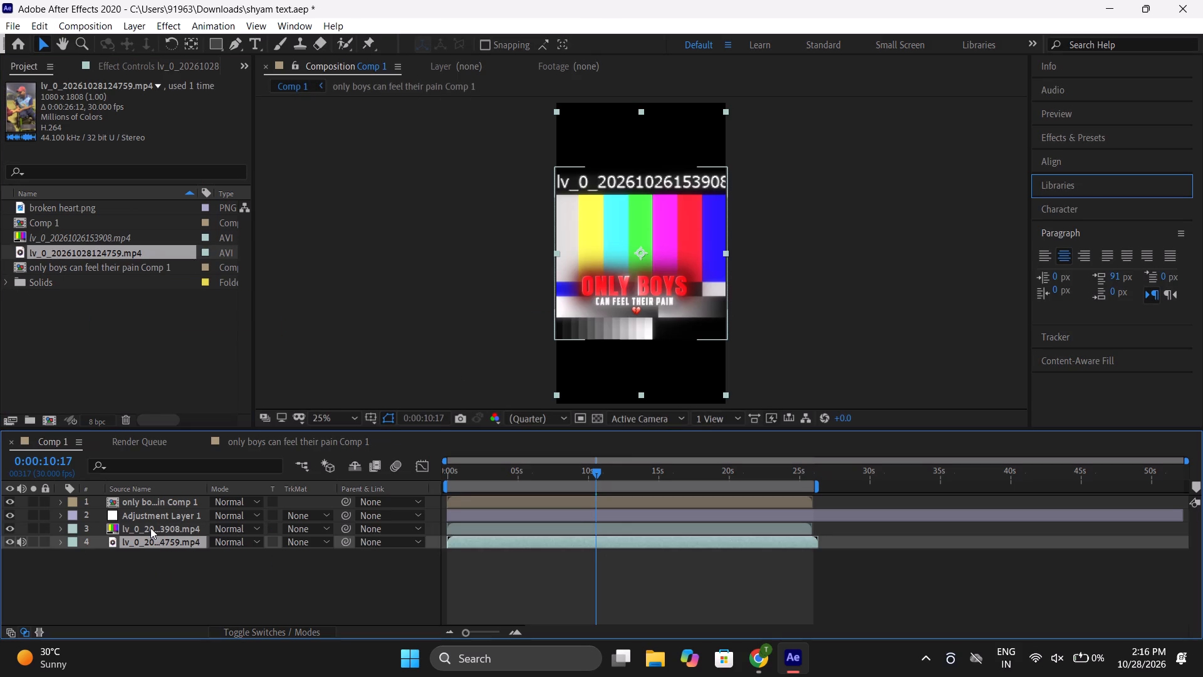
key(Delete)
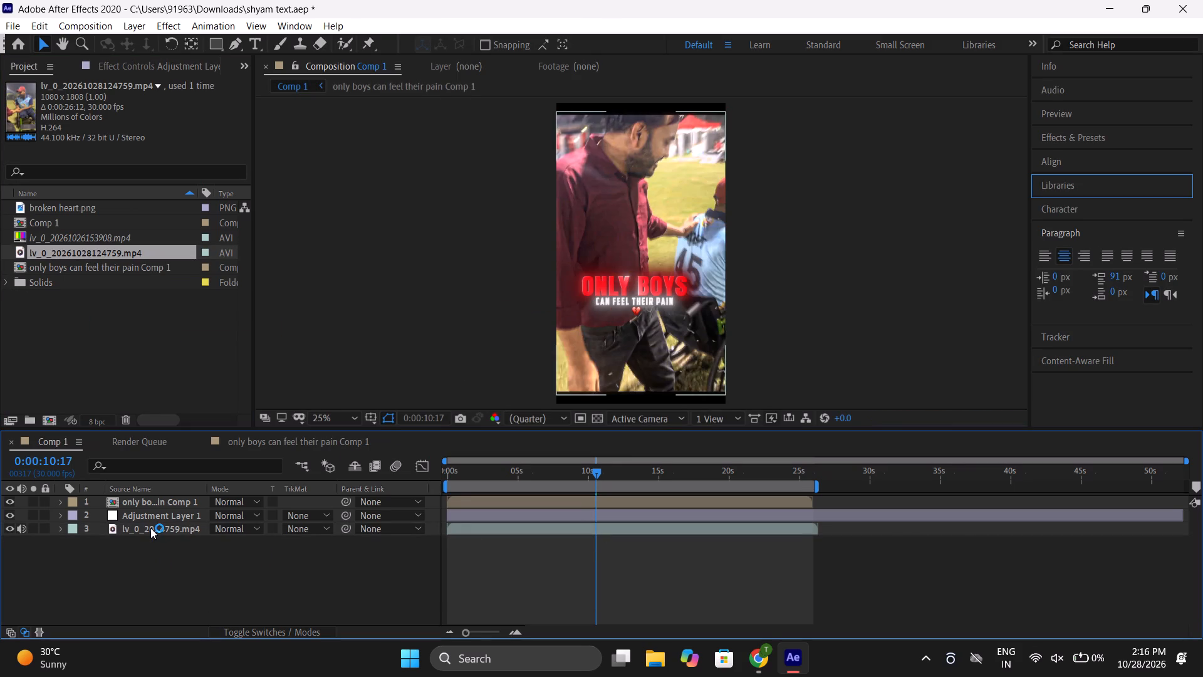
Extend the end of Comp 1's work area to the end of the new video clip.
click(817, 491)
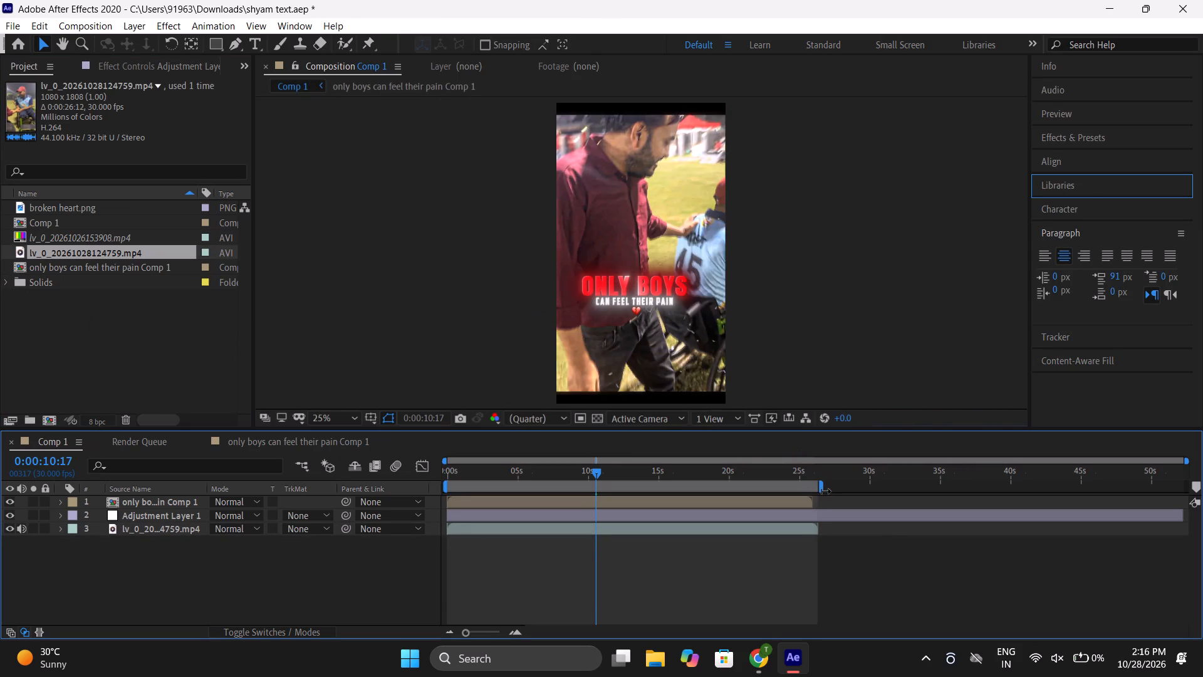
Apply the Explosion animation preset at 0:00:17:16 to the text layer inside the nested "only boys can feel their pain Comp 1".
click(777, 472)
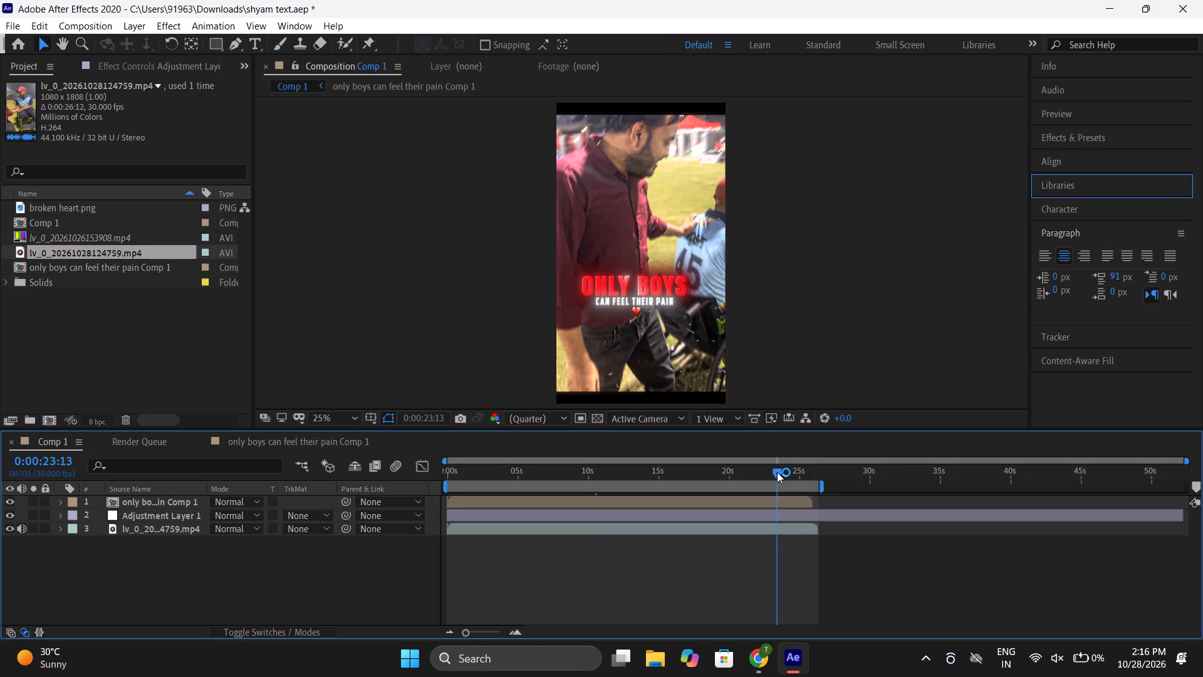
drag(777, 472, 716, 469)
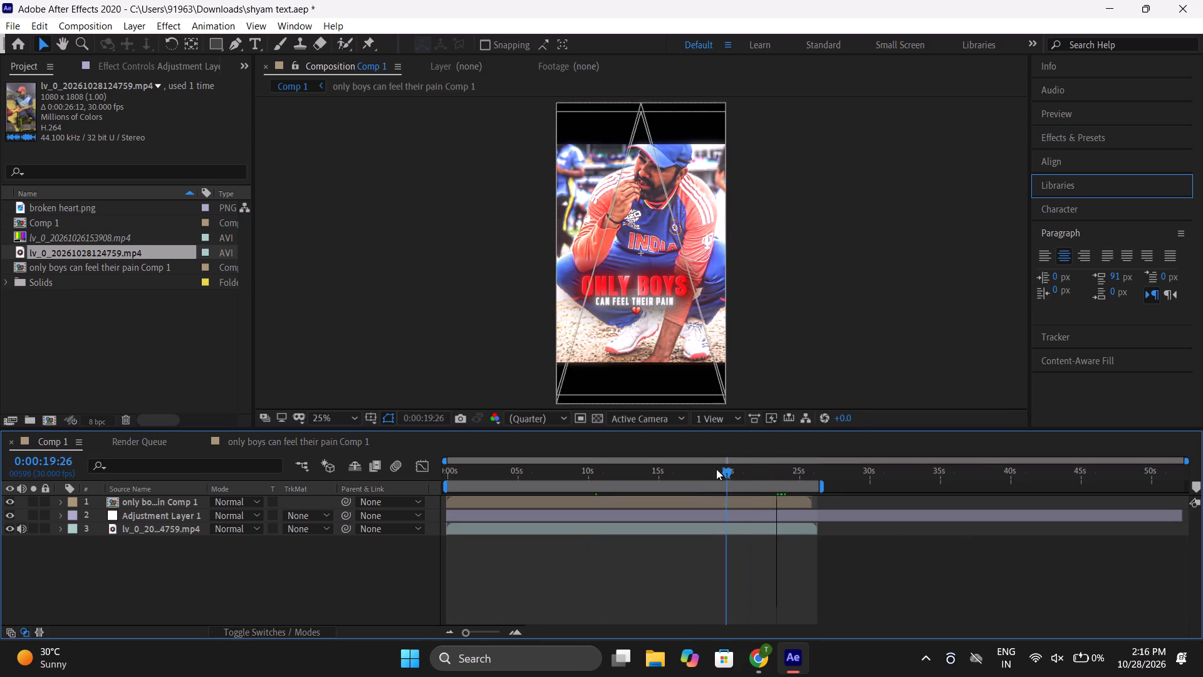
drag(716, 469, 682, 457)
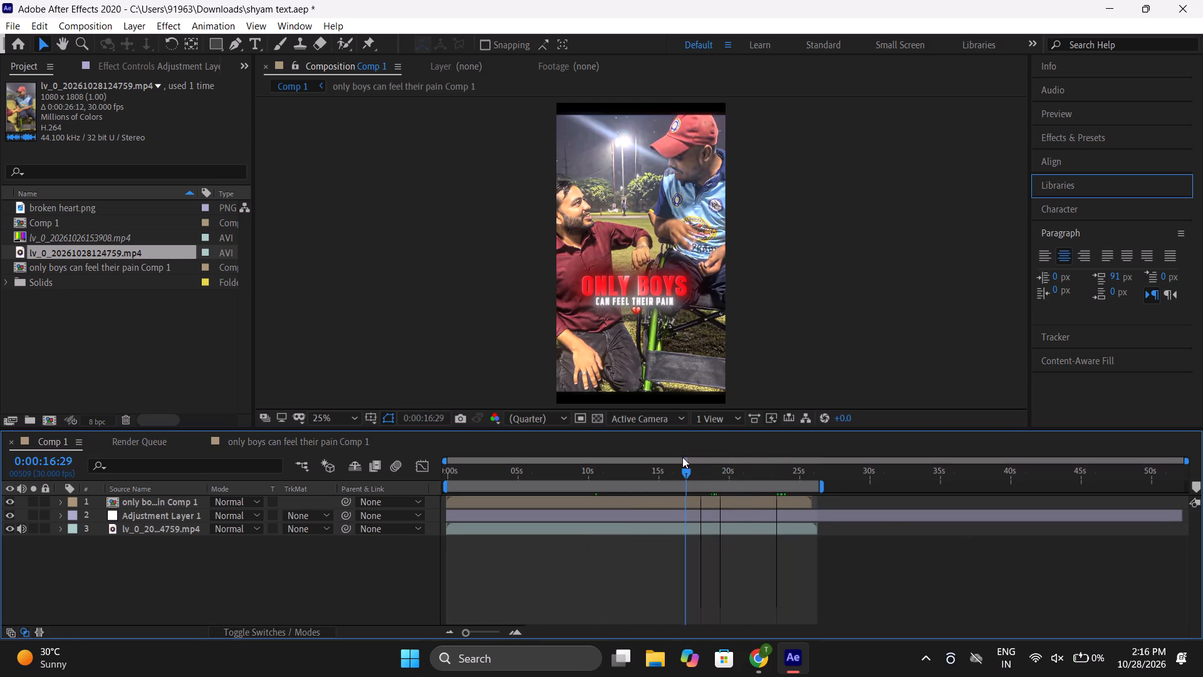
drag(682, 457, 702, 456)
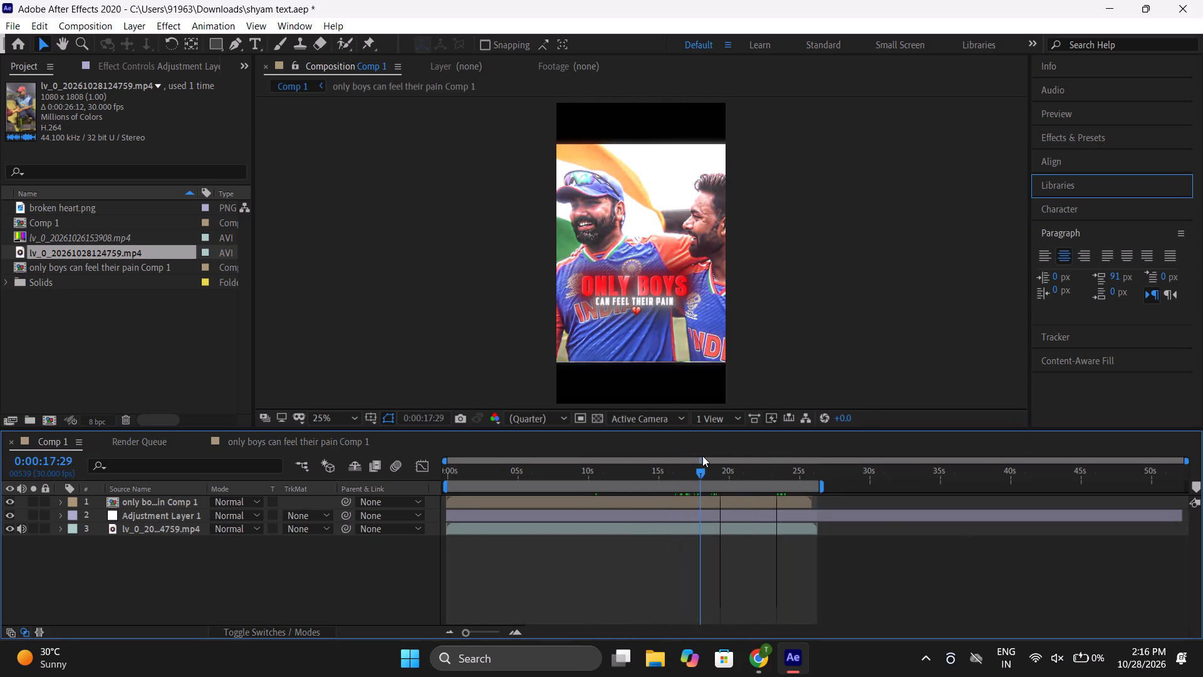
drag(702, 456, 693, 456)
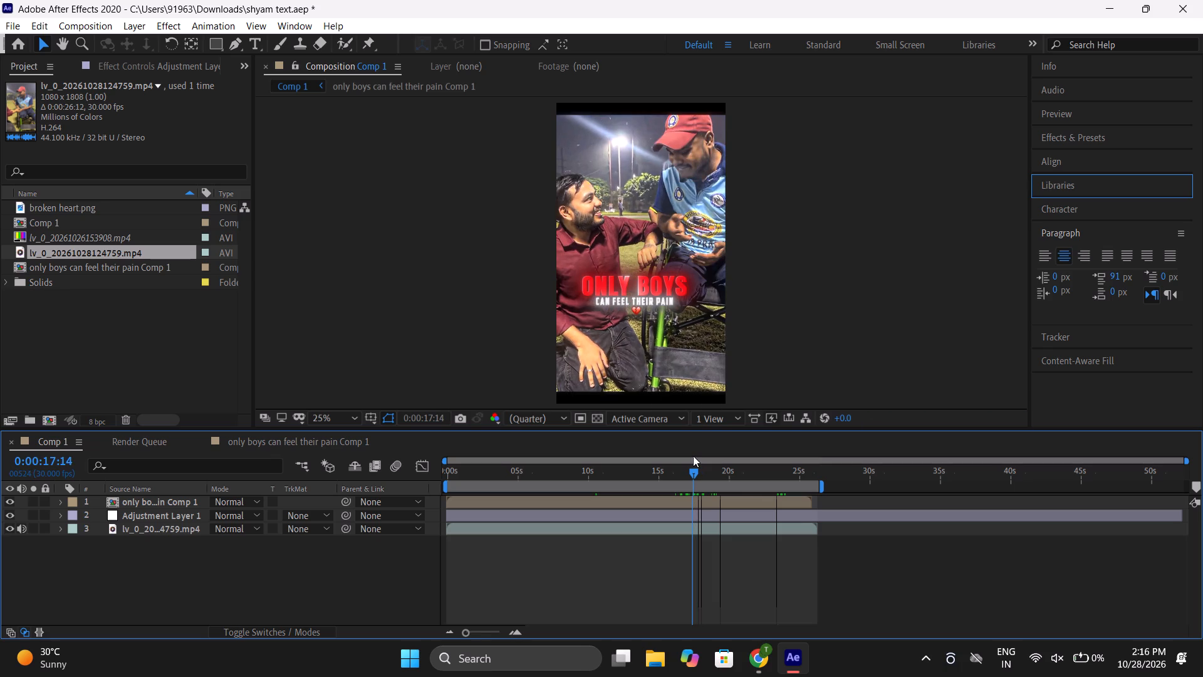
drag(693, 456, 695, 457)
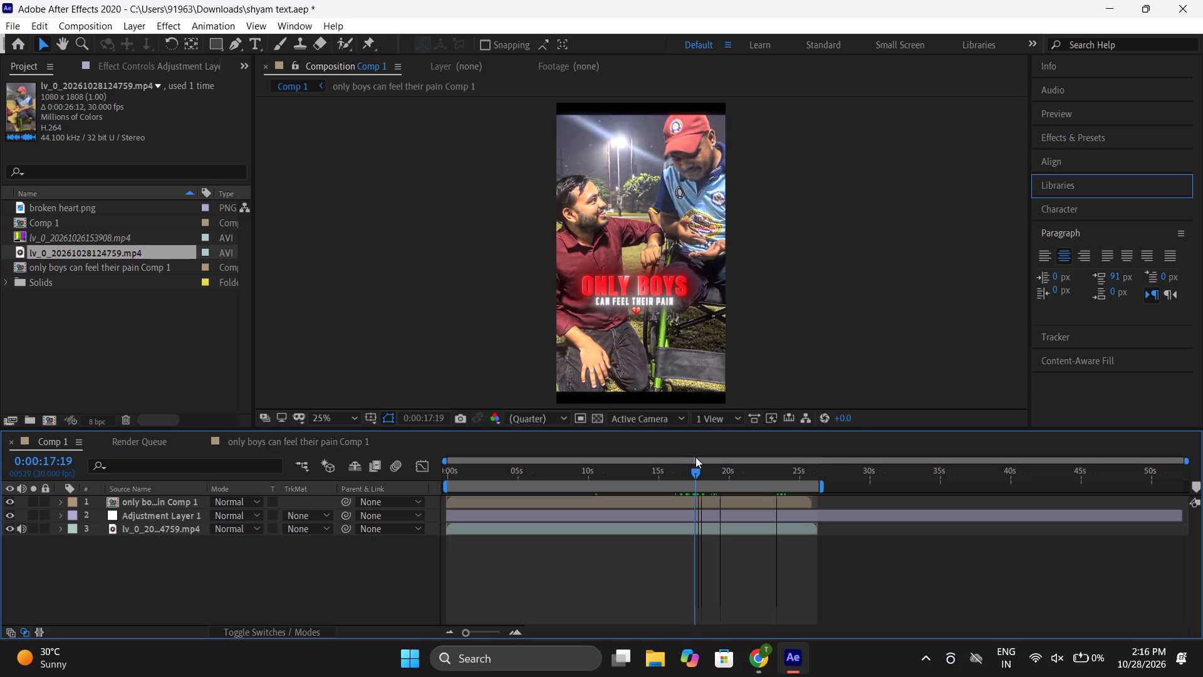
drag(695, 457, 694, 457)
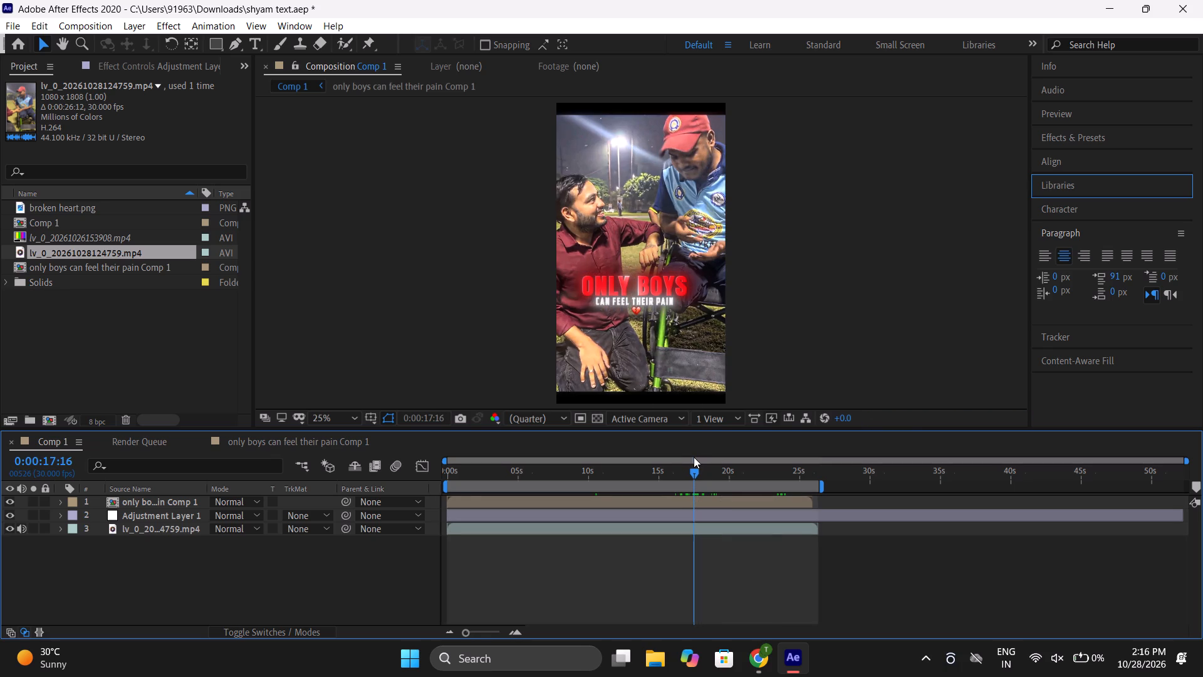
double_click(726, 499)
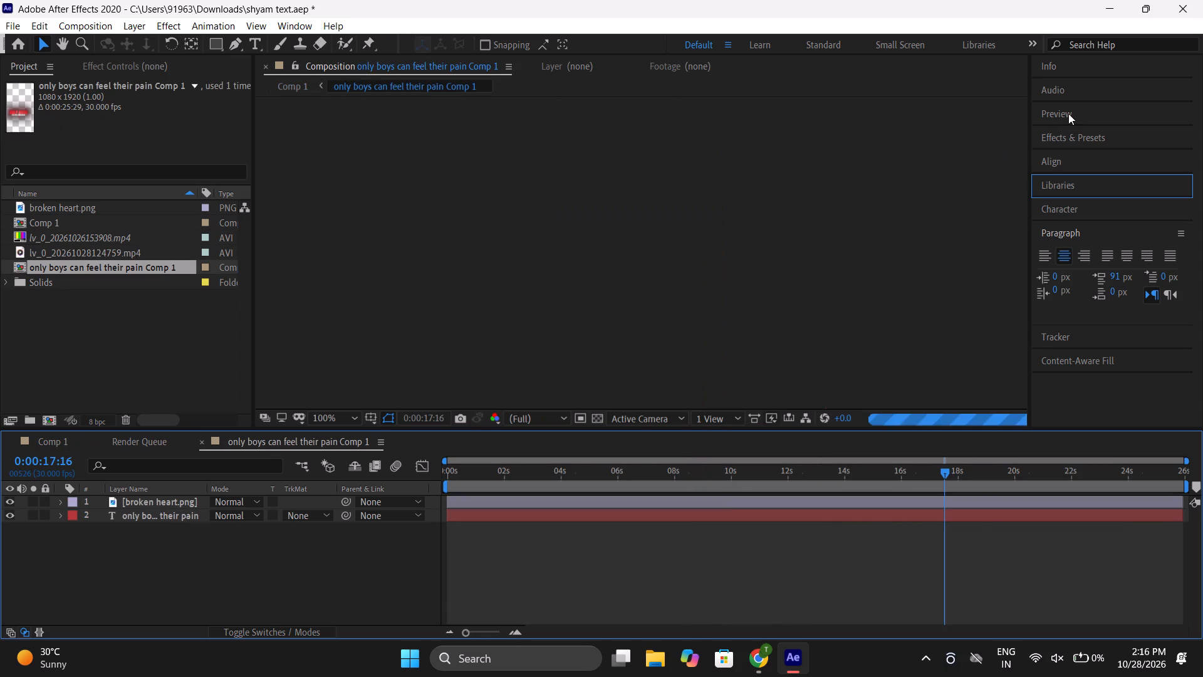
click(1073, 133)
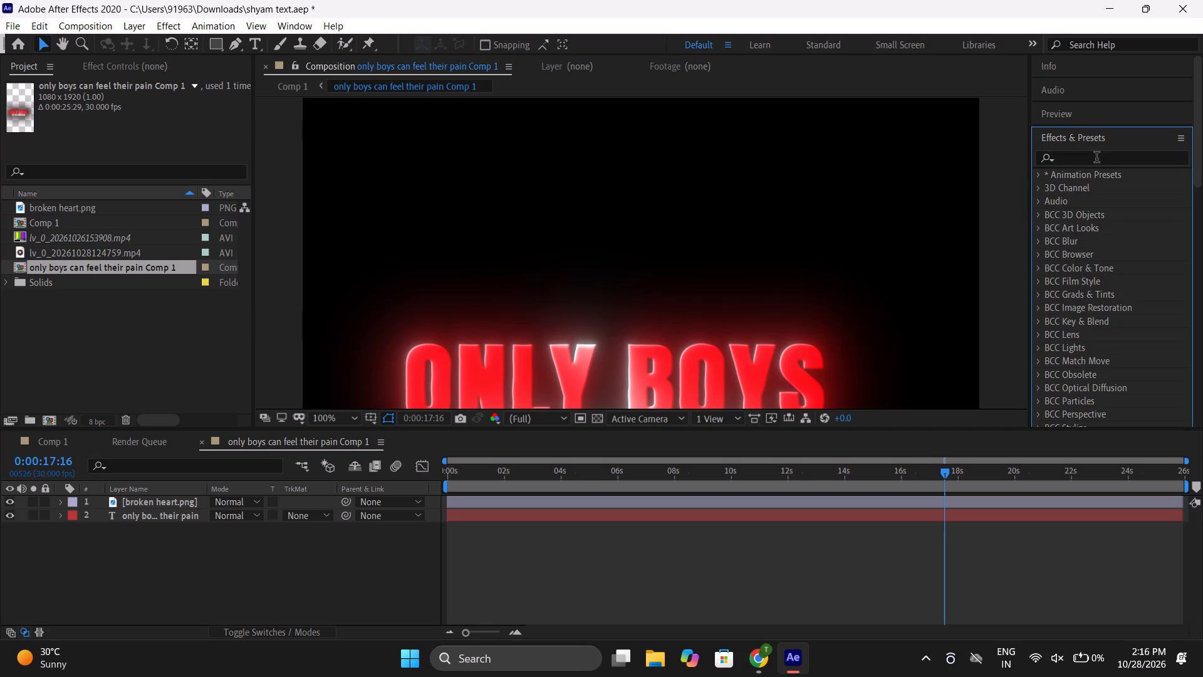
click(1096, 159)
text(expl)
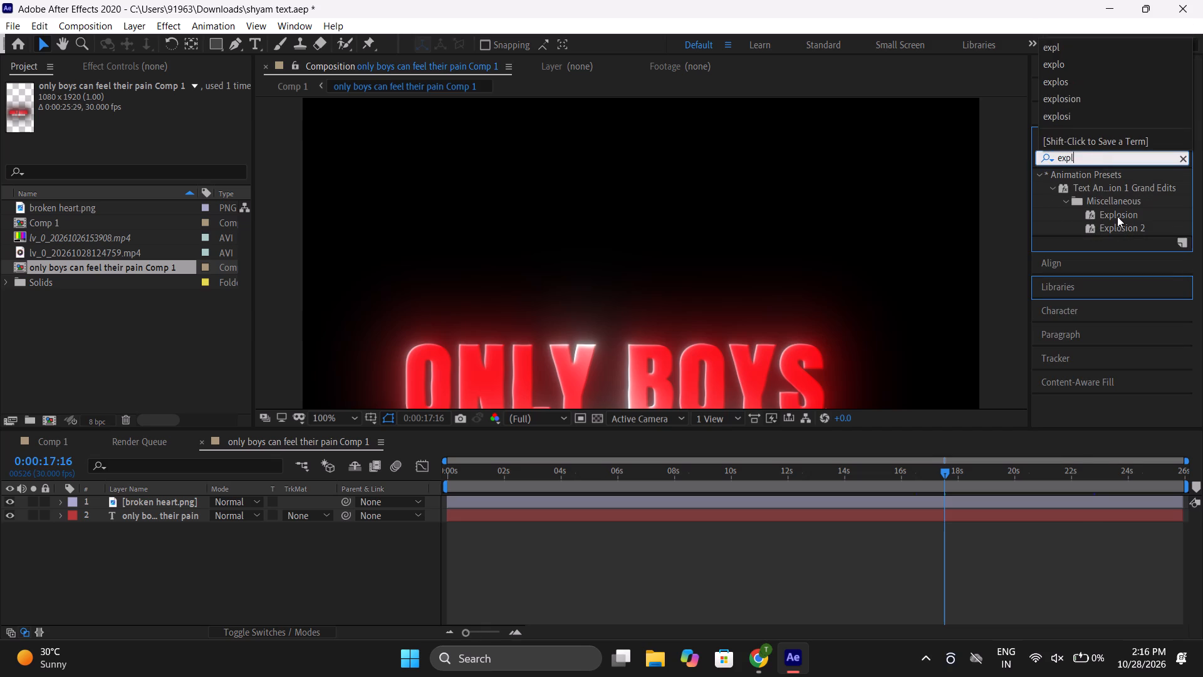
drag(1117, 216, 977, 528)
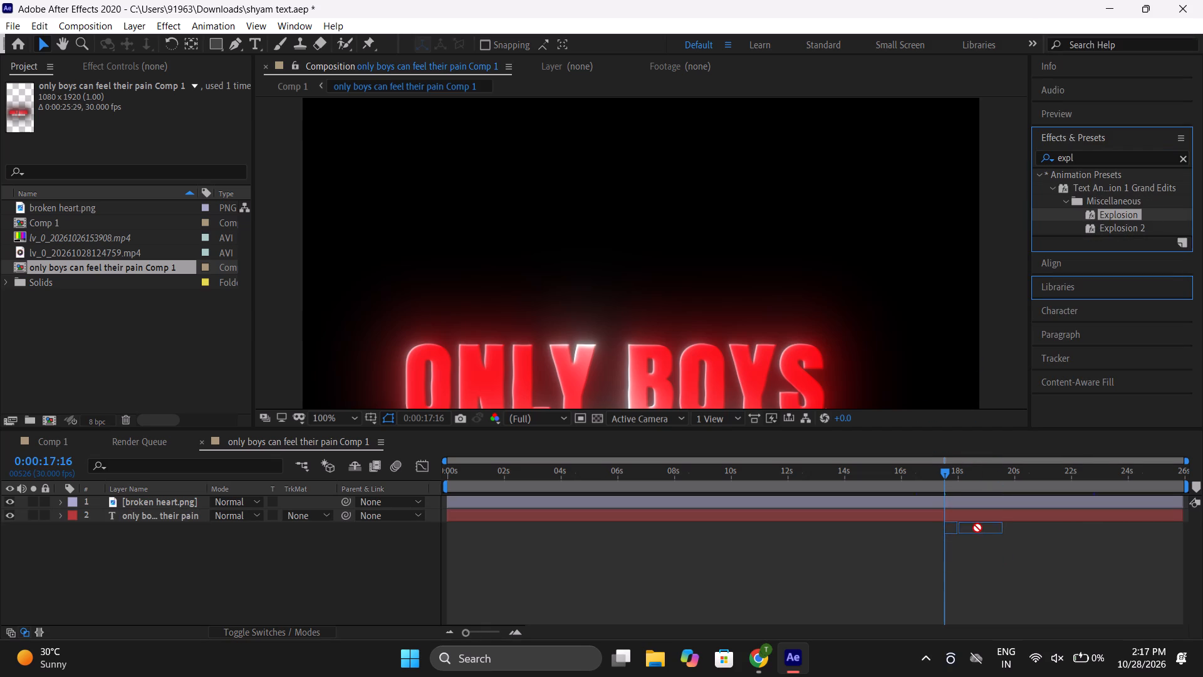
drag(977, 528, 977, 519)
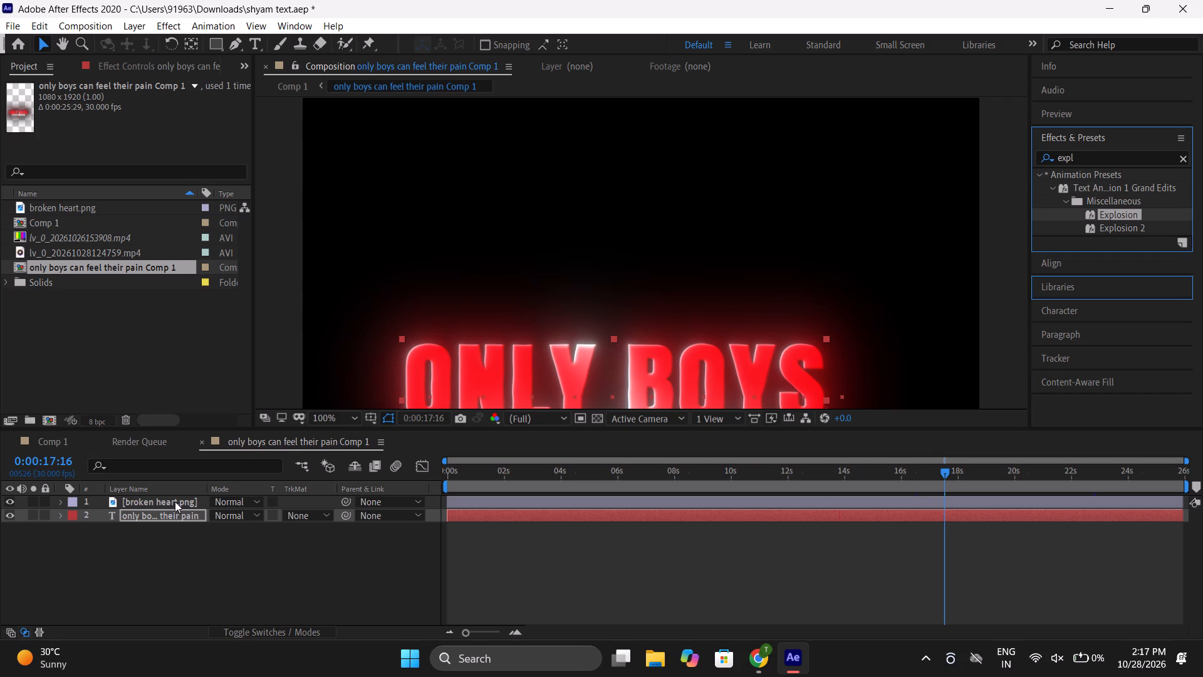
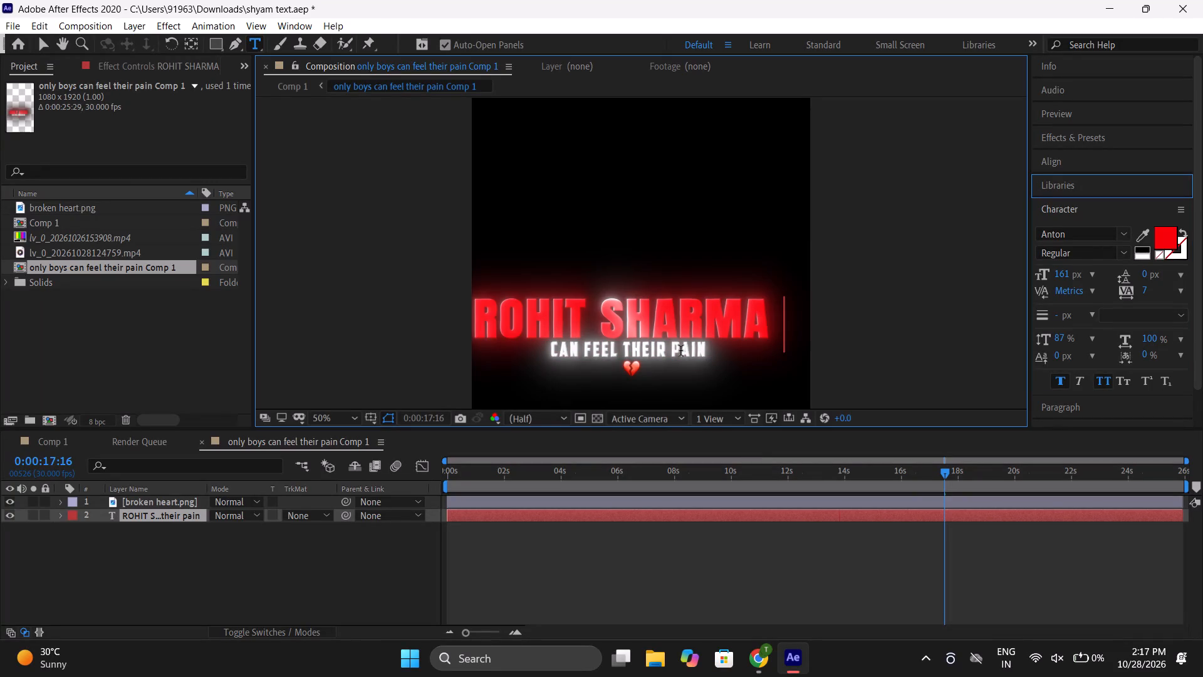
Set the font size of the ROHIT SHARMA line in the text layer to 120 px.
drag(477, 322, 633, 317)
drag(633, 317, 810, 308)
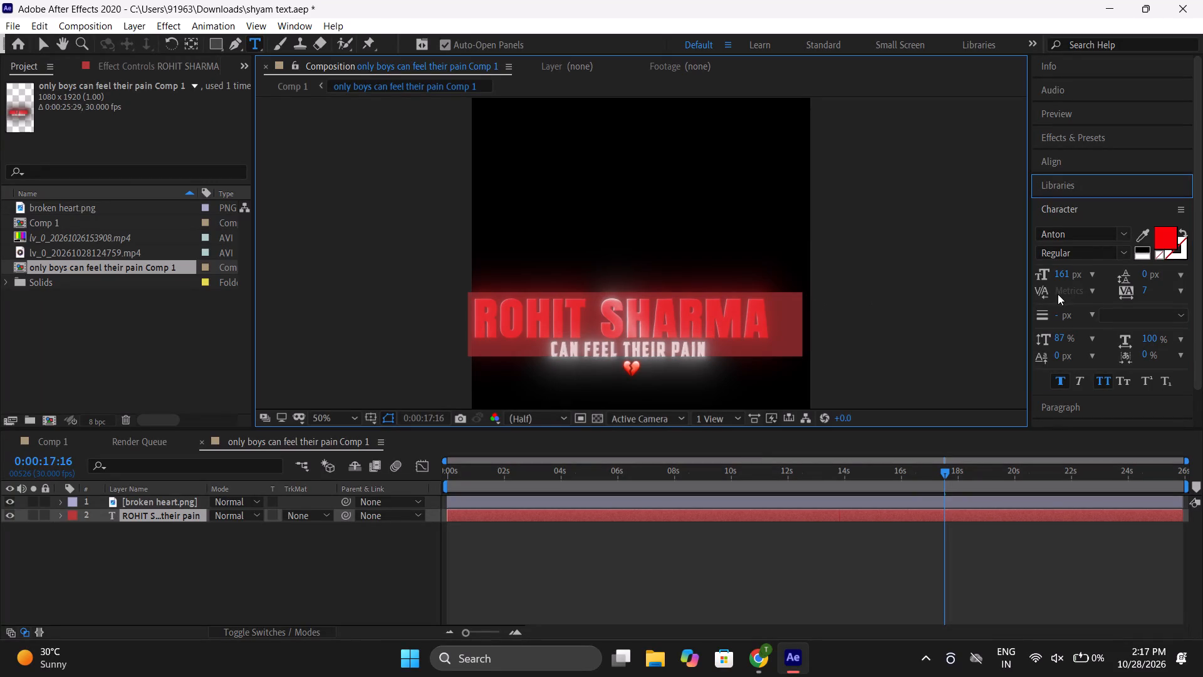
drag(1065, 274, 1031, 275)
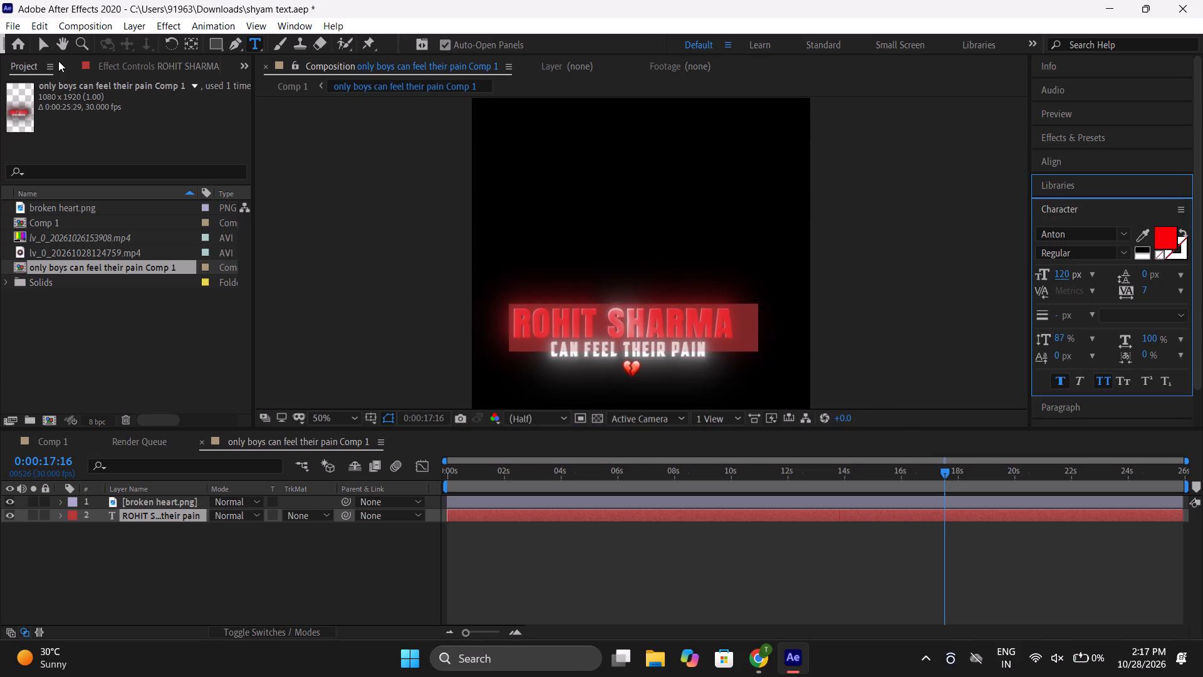
Move the ROHIT SHARMA text layer slightly to the right within the composition frame.
click(38, 41)
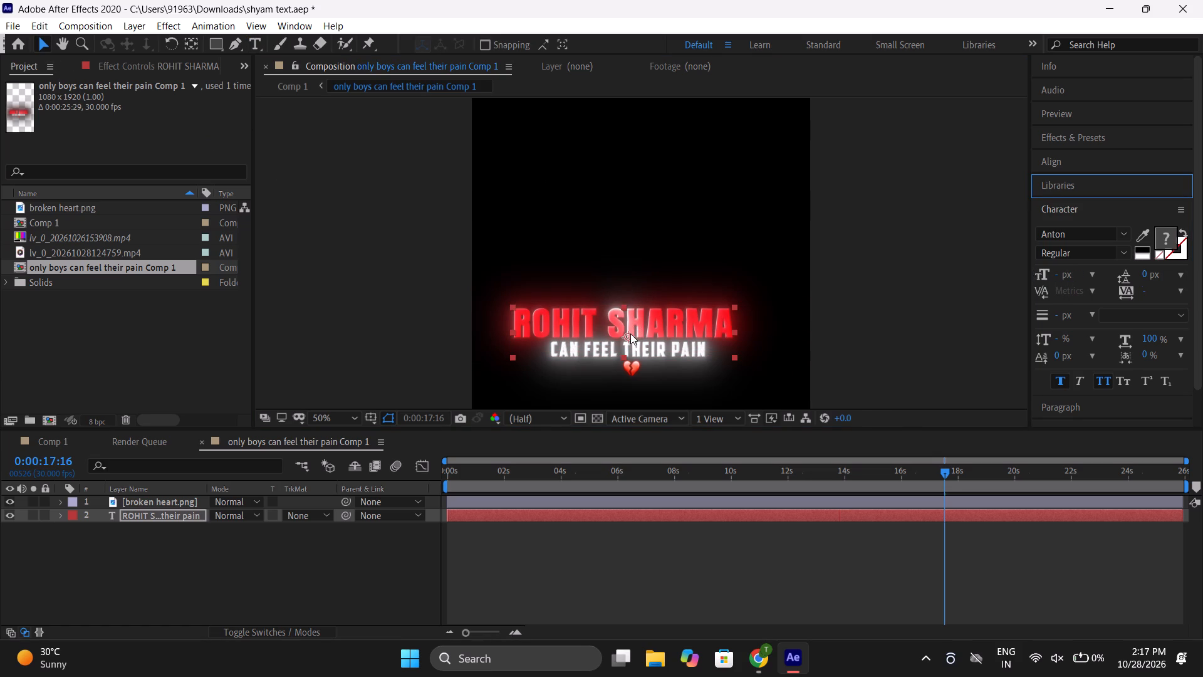
drag(630, 333, 659, 335)
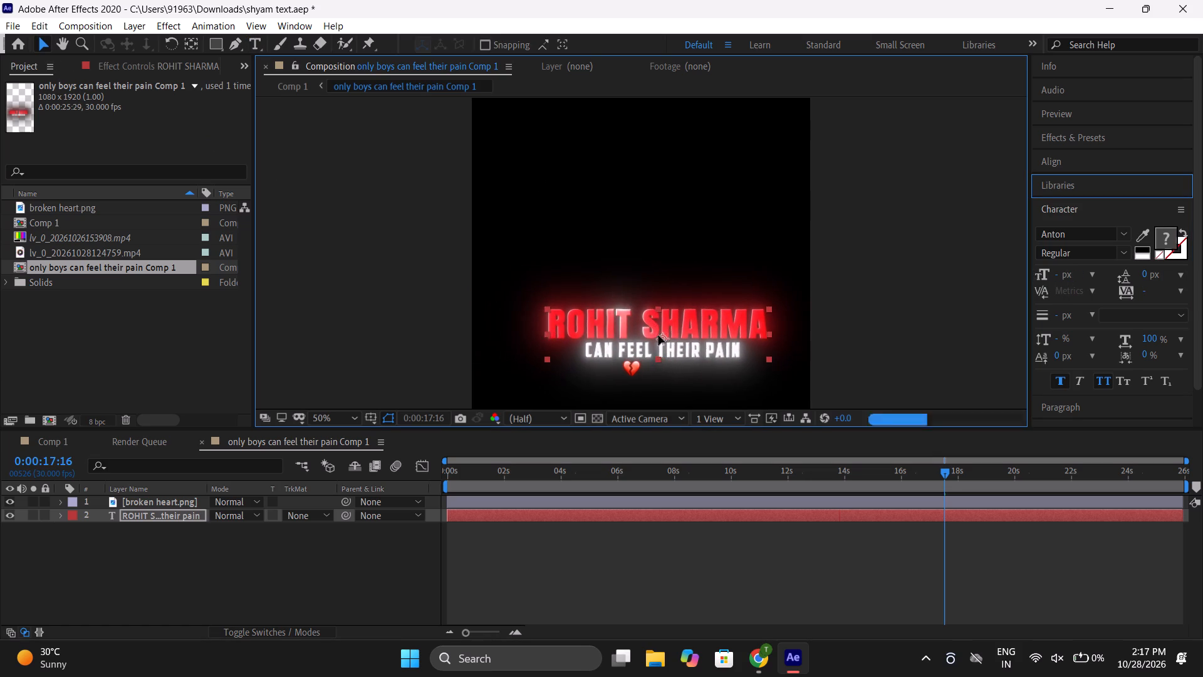
drag(659, 335, 652, 332)
Select the whole second line, CAN FEEL THEIR PAIN, in the text layer for editing.
double_click(602, 346)
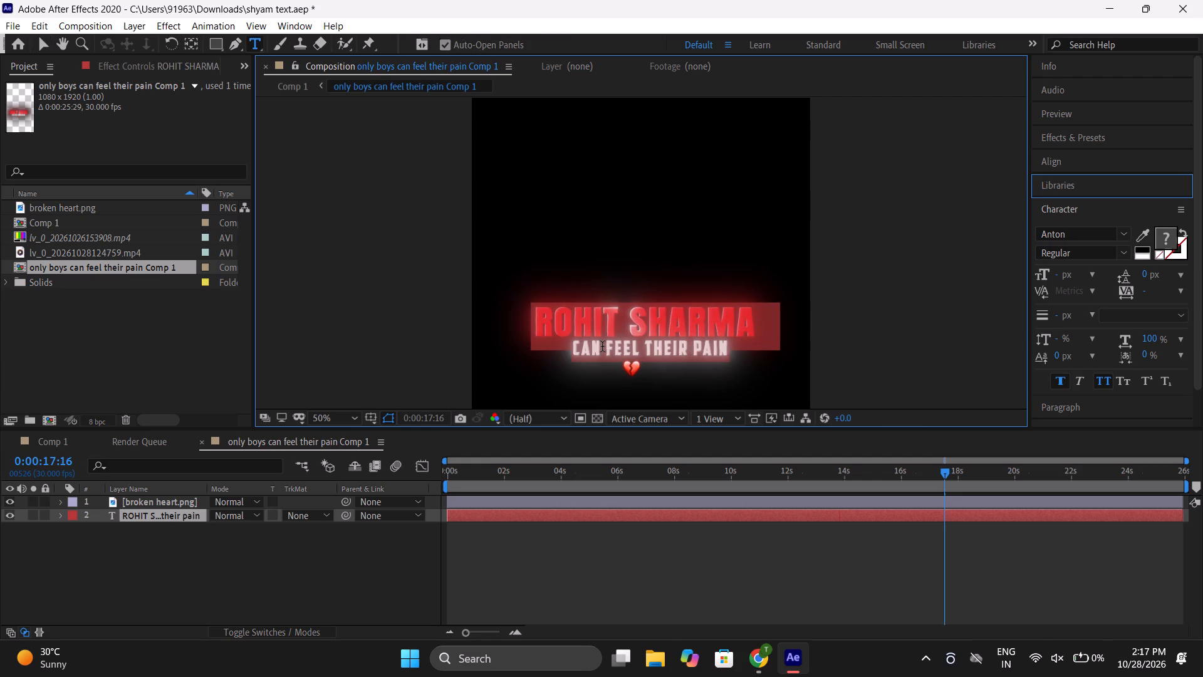
drag(568, 347, 731, 353)
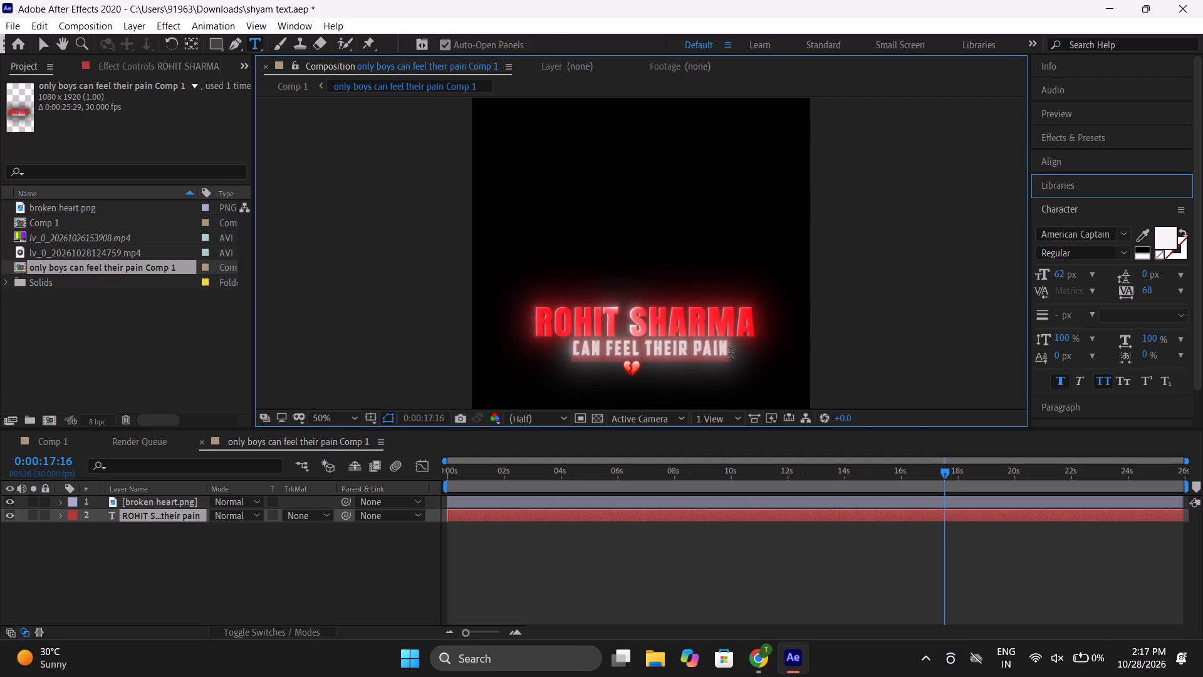
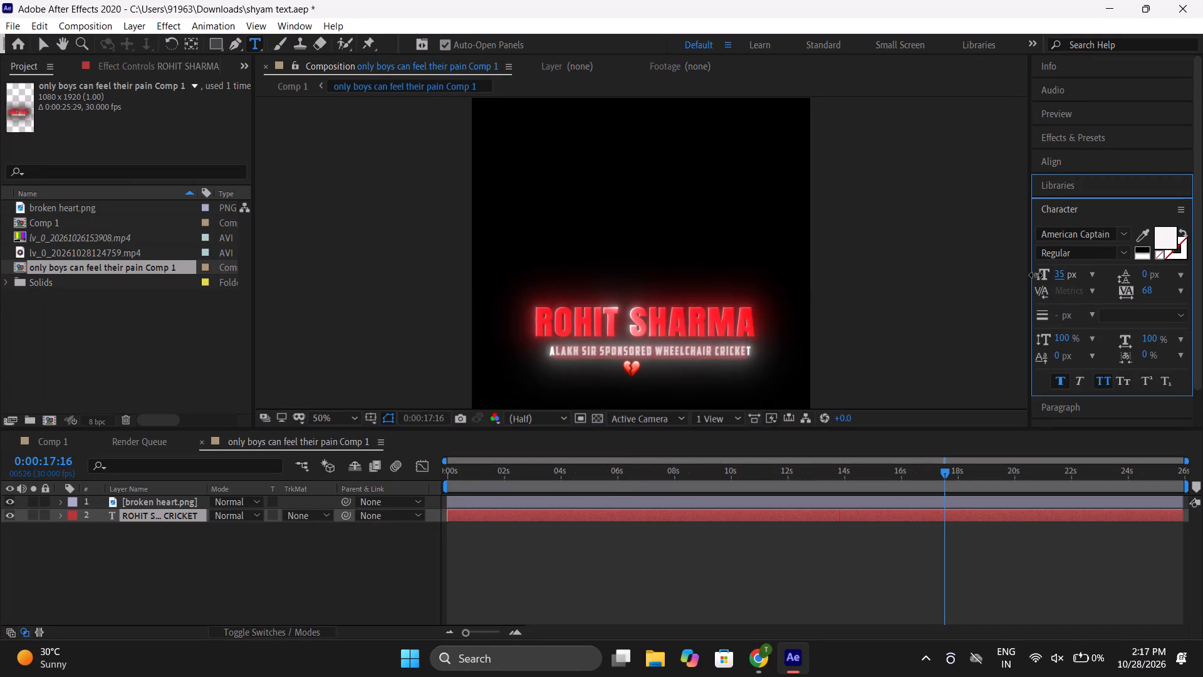
Enlarge the caption's second line, ALAKH SIR SPONSORED WHEELCHAIR CRICKET, to a font size of about 50 px.
drag(1036, 275, 1050, 278)
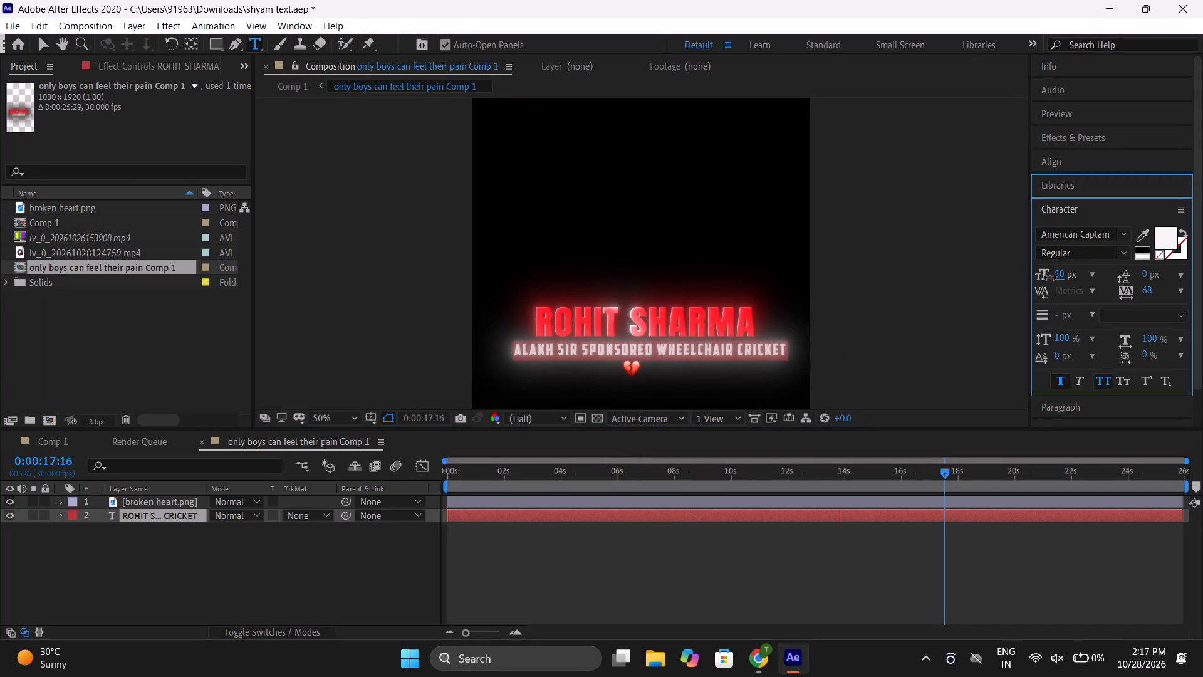
drag(1050, 278, 1050, 276)
Reduce the space before the second caption line's paragraph to about 44 px, moving it closer to ROHIT SHARMA.
click(1091, 401)
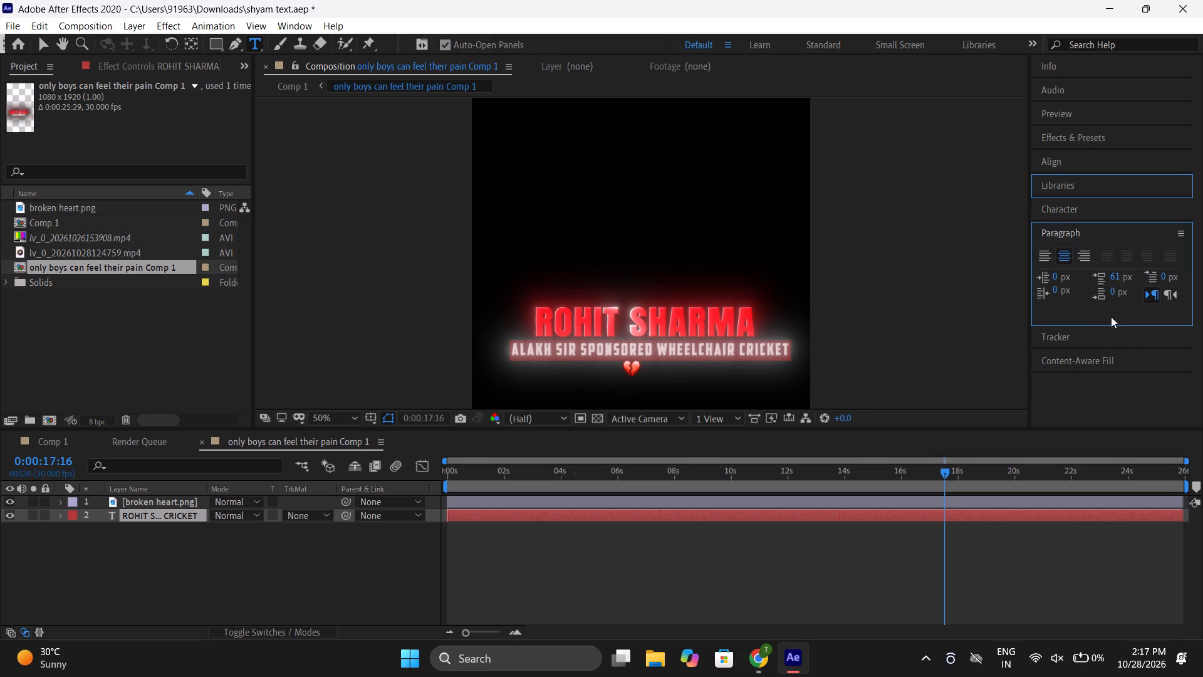
click(1113, 271)
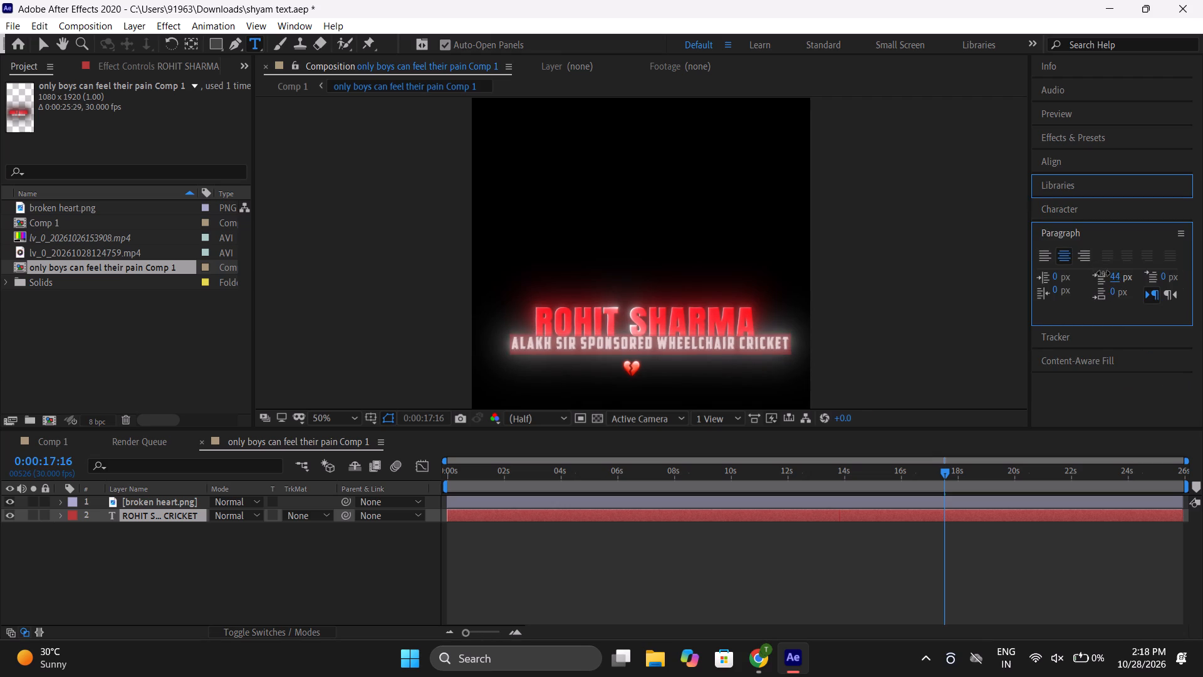
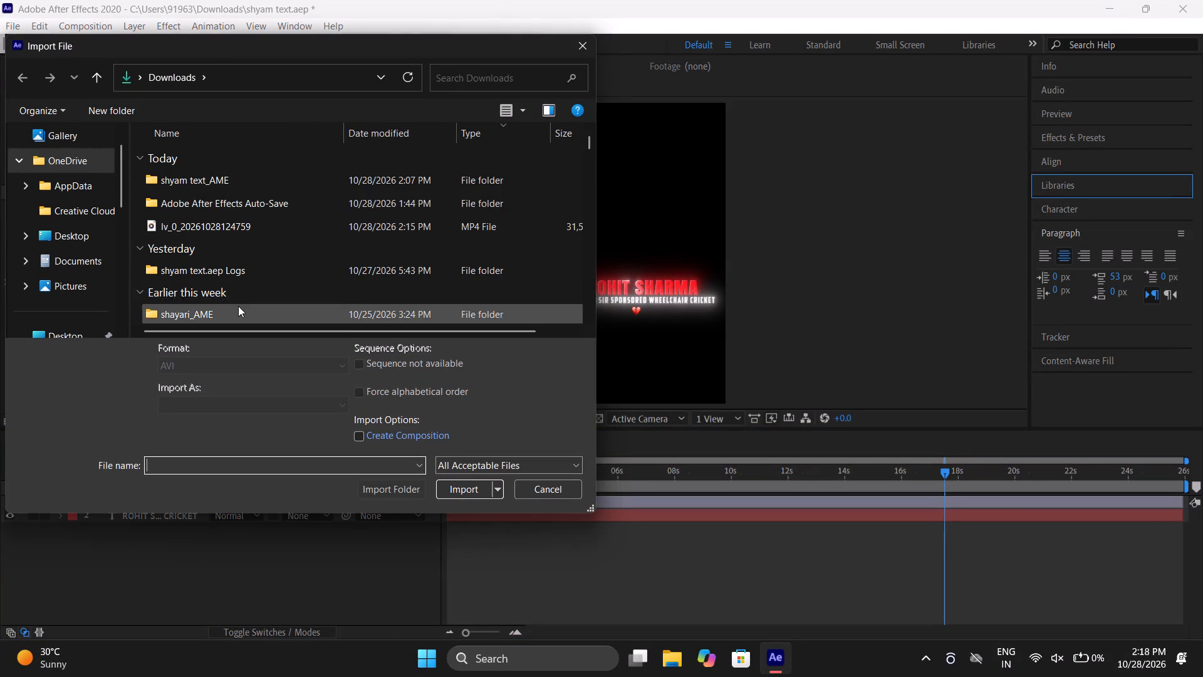
Import the normal heart PNG from the emojis folder inside Downloads as footage.
scroll(238, 306, down, 2)
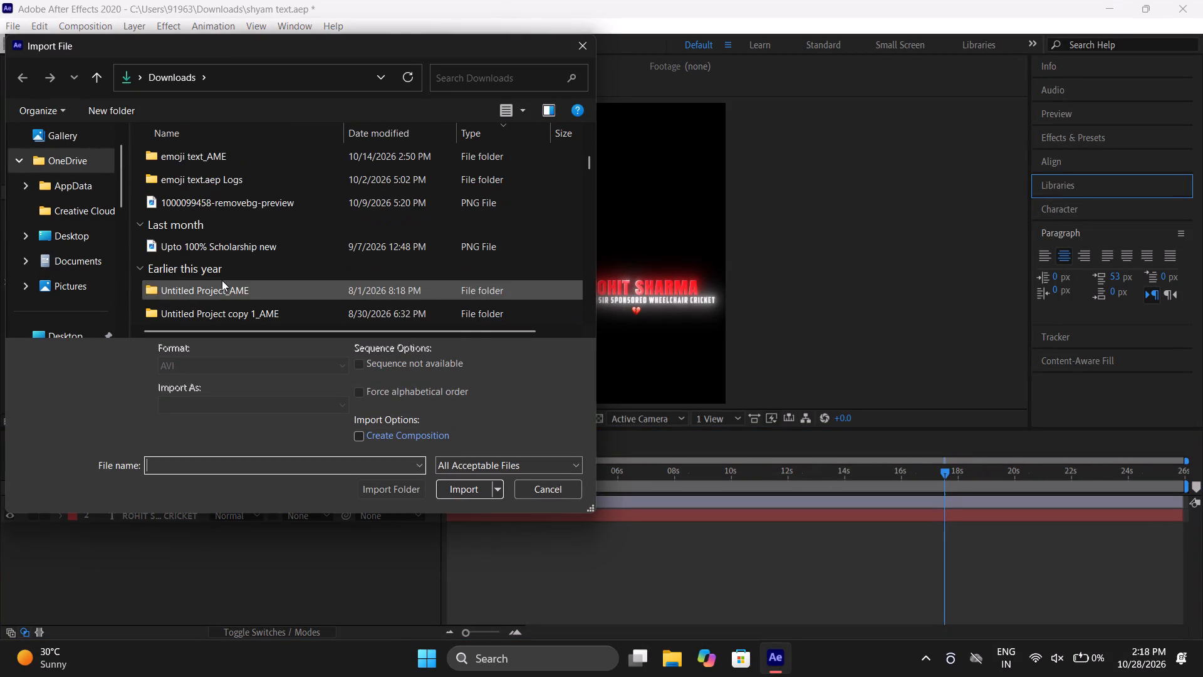
scroll(225, 230, up, 1)
double_click(214, 269)
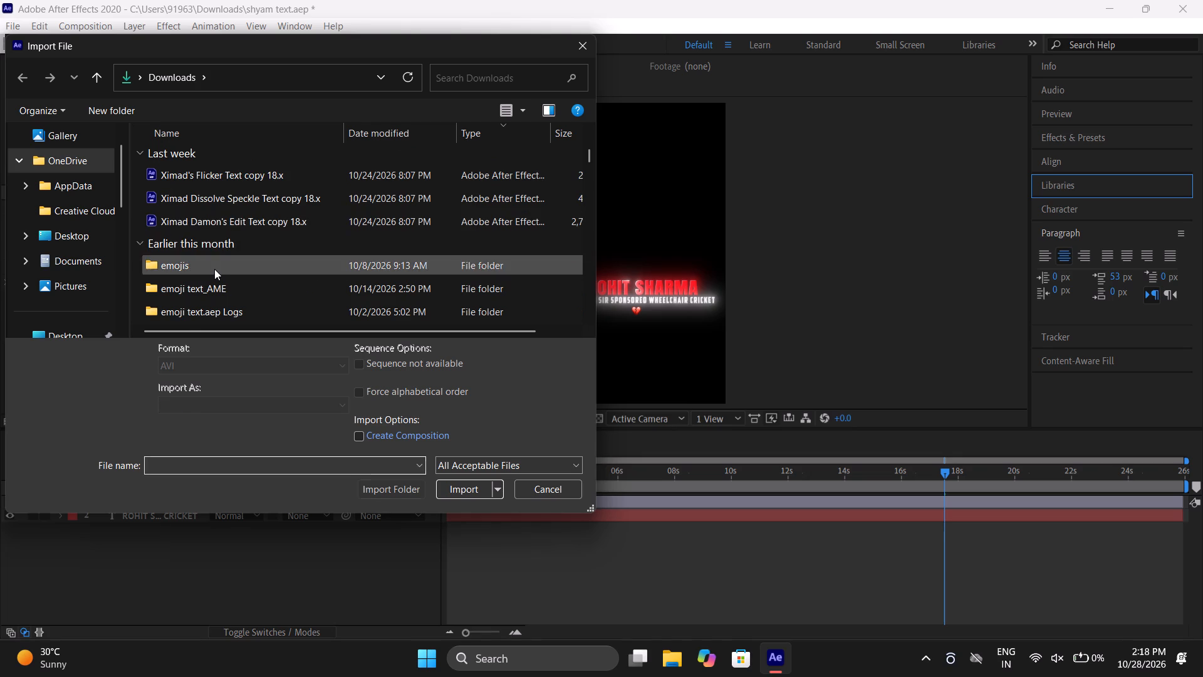
scroll(214, 269, down, 3)
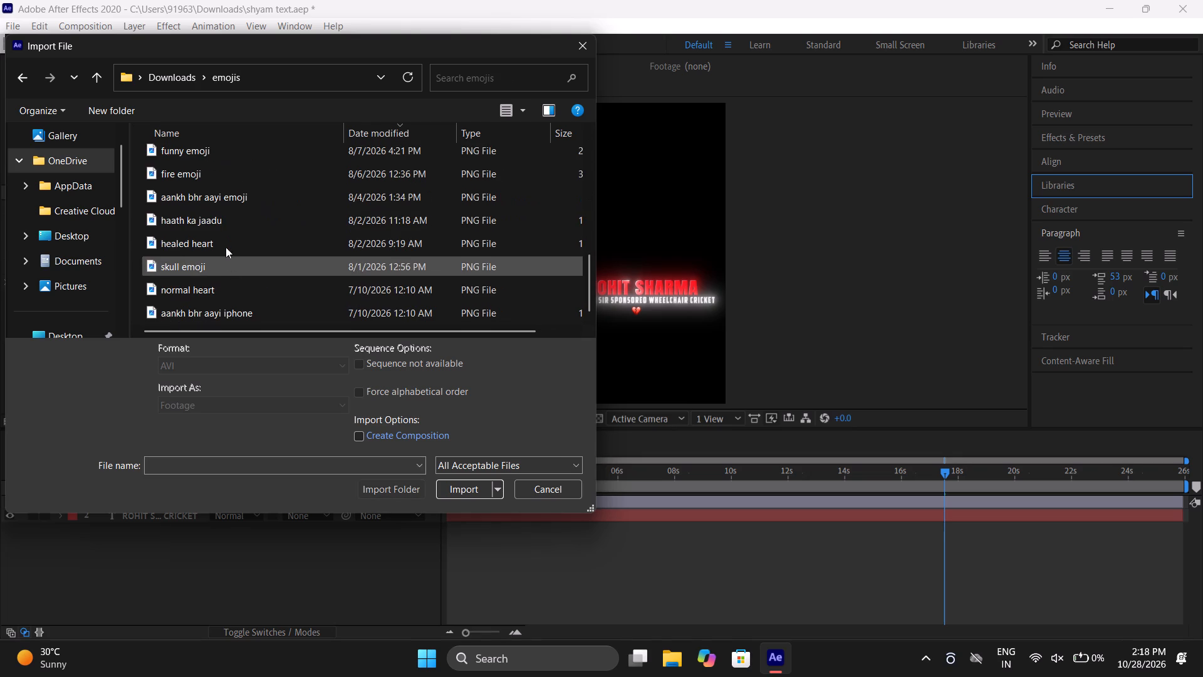
scroll(219, 207, up, 1)
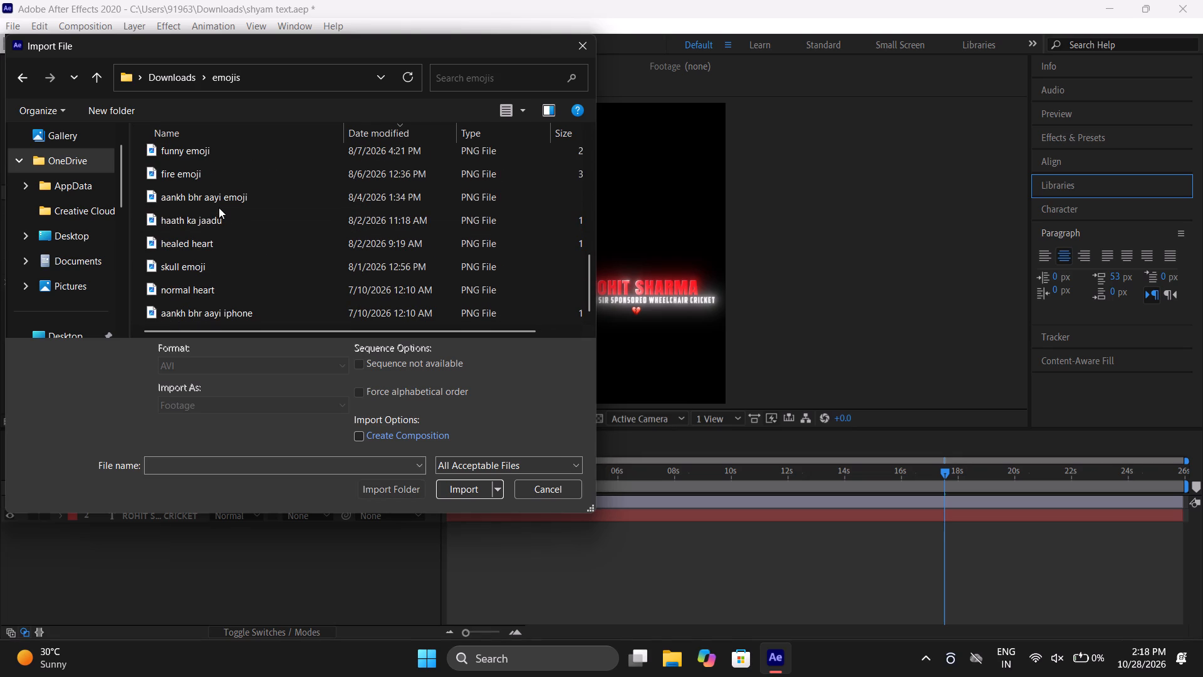
scroll(219, 207, up, 1)
scroll(233, 246, down, 3)
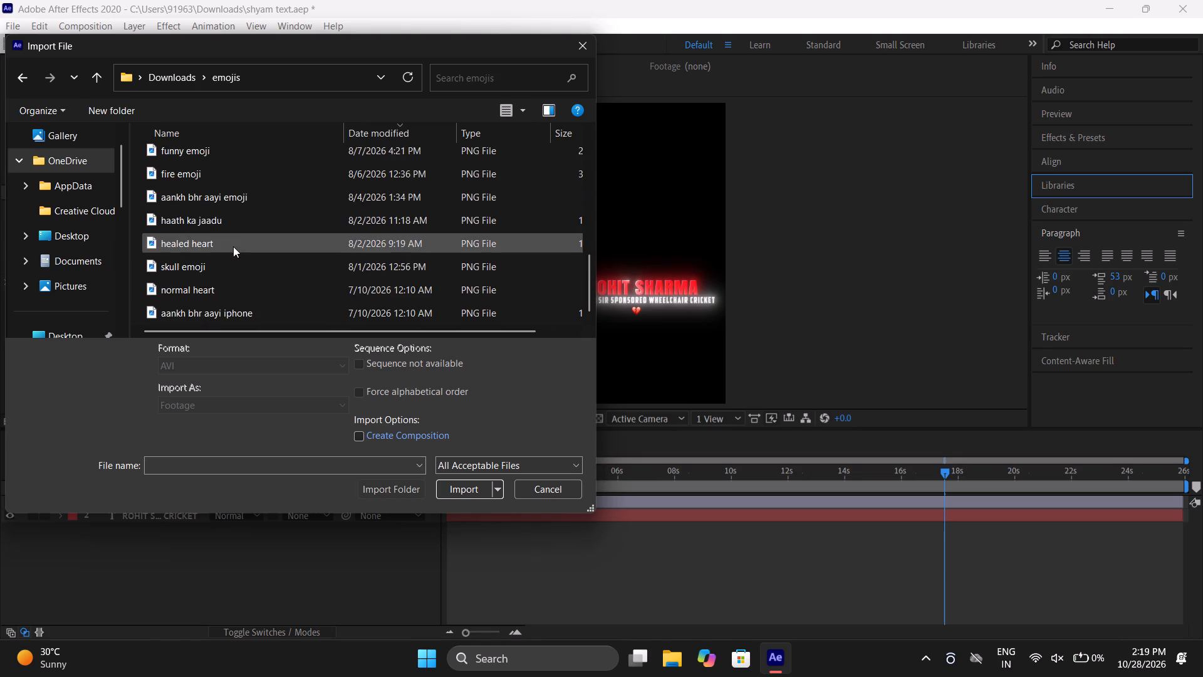
scroll(233, 246, down, 1)
click(226, 286)
click(455, 484)
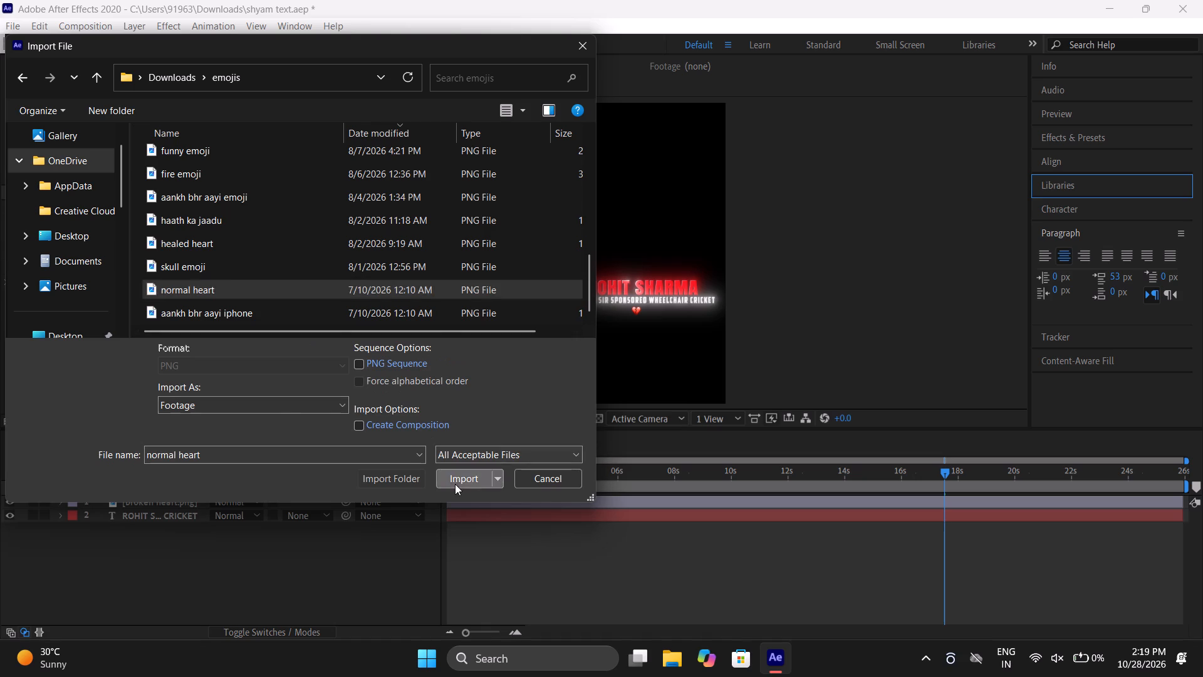
Add normal heart.png to the nested "only boys can feel their pain Comp 1" as a layer above broken heart.png.
drag(119, 270, 158, 485)
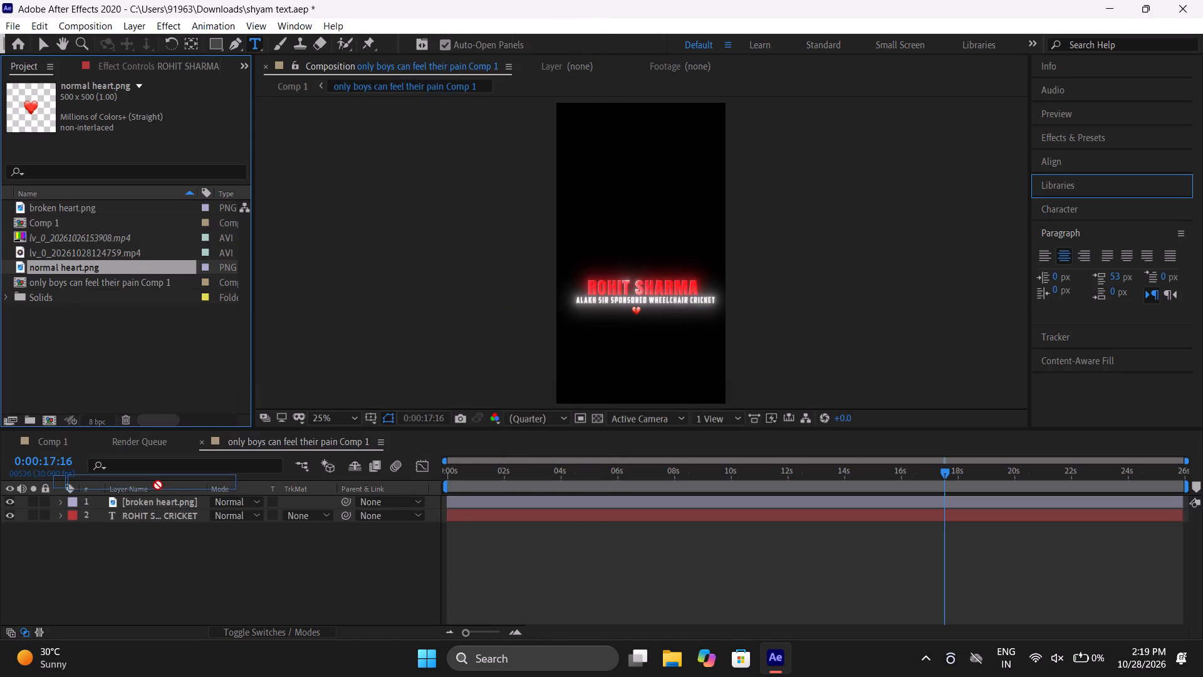
Add normal heart.png as the top layer of the nested text comp and scale it to 56%.
drag(158, 485, 157, 498)
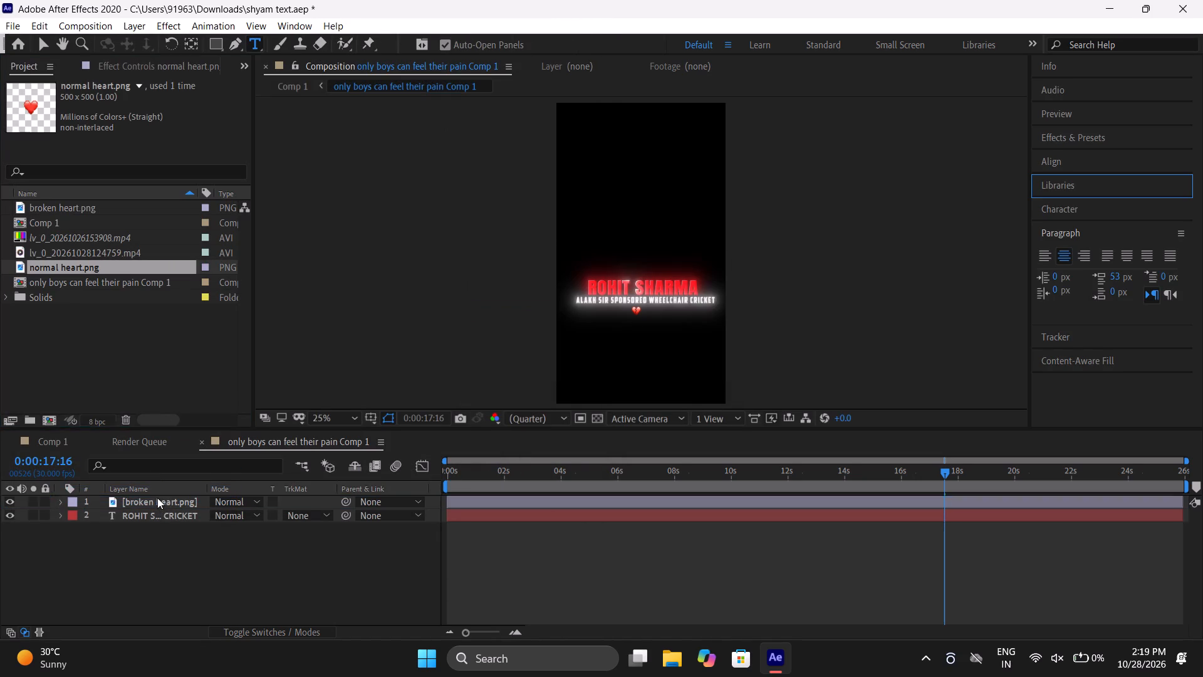
click(60, 505)
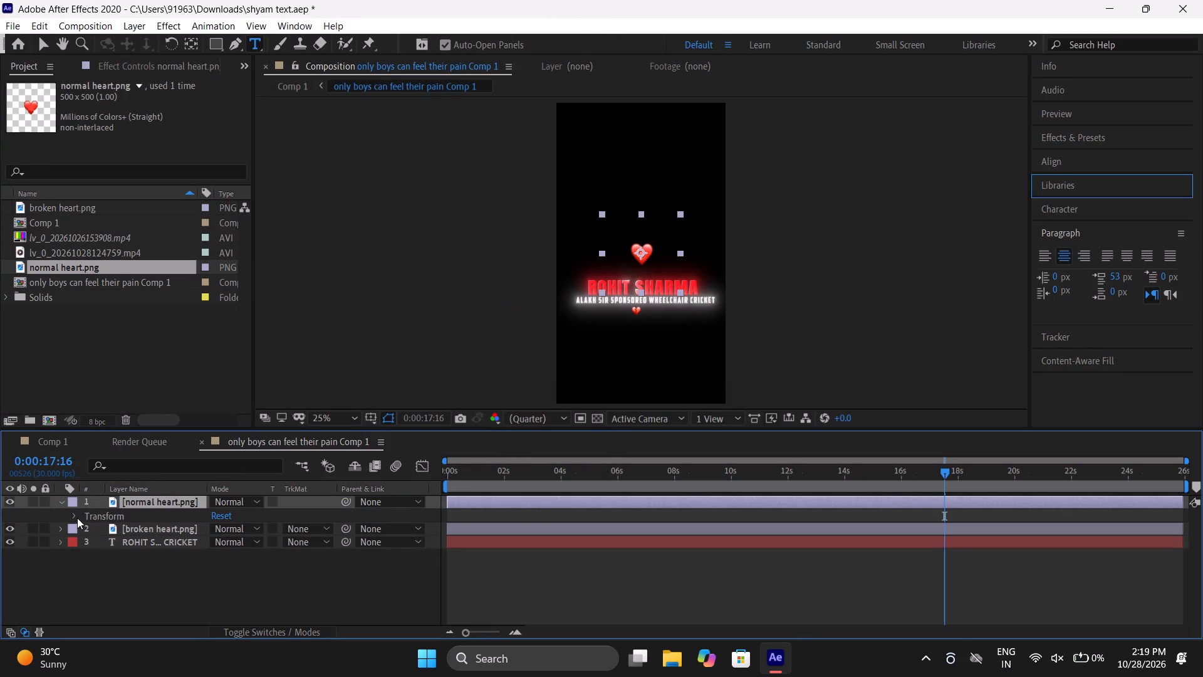
click(76, 518)
drag(232, 556, 214, 559)
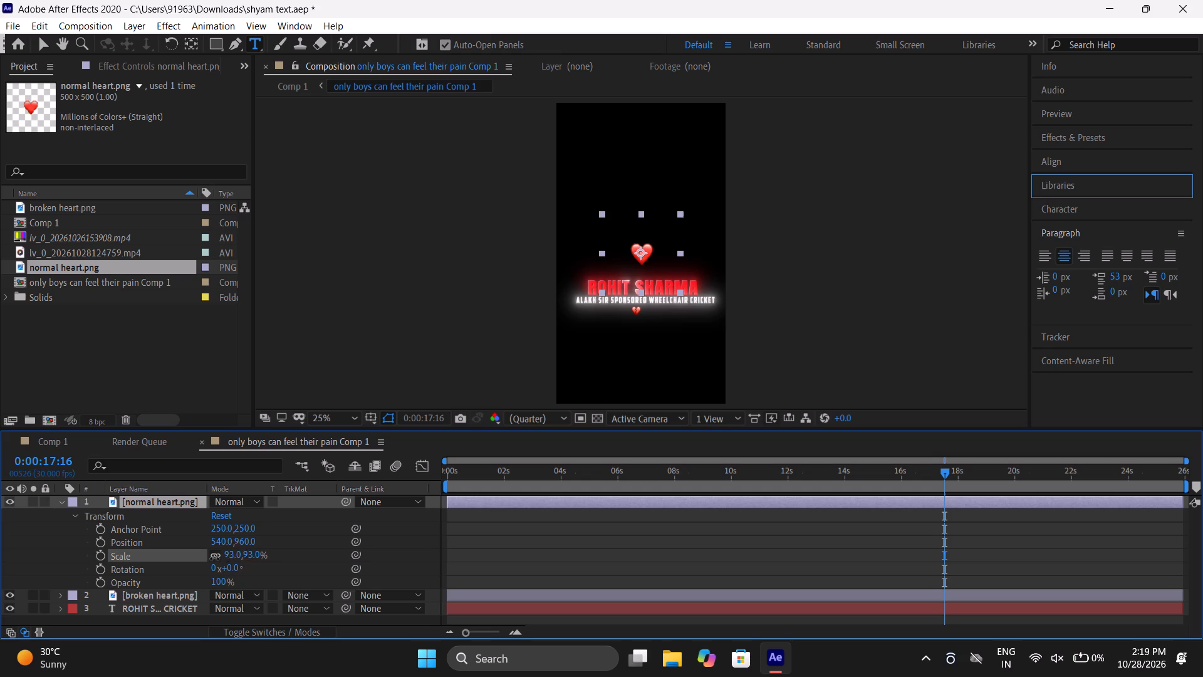
drag(214, 559, 200, 559)
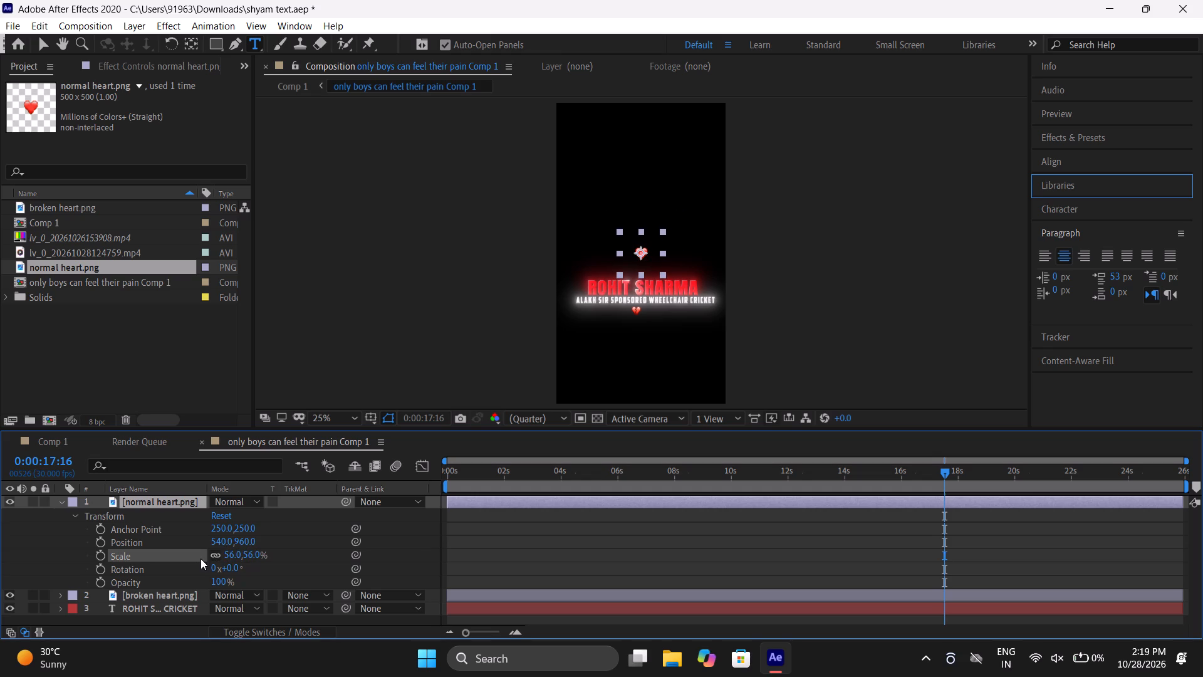
Move the normal heart layer down below the text, to position 540, 1352.
drag(237, 543, 410, 541)
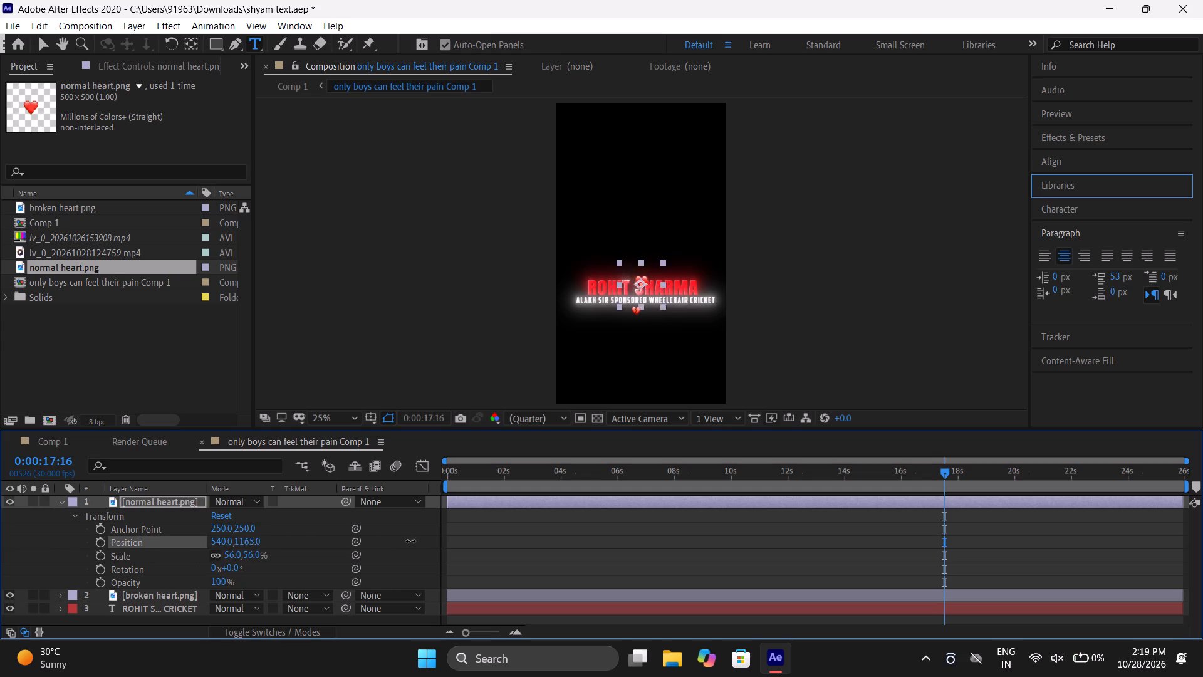
drag(410, 541, 565, 572)
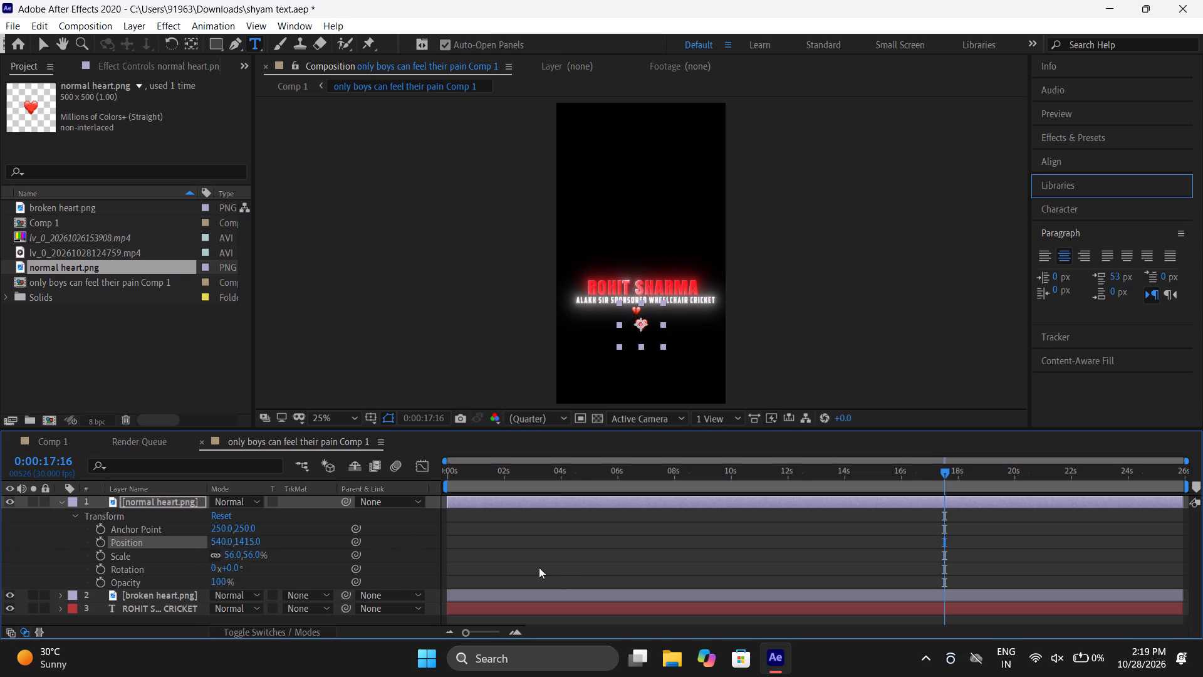
drag(246, 543, 227, 543)
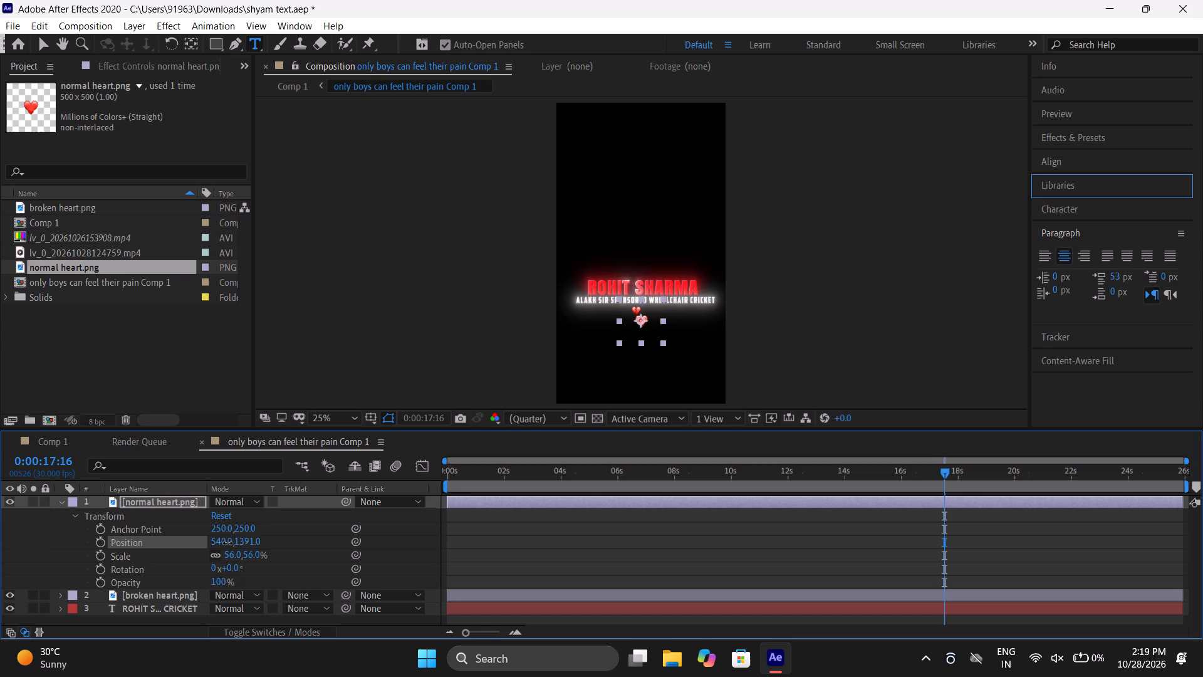
drag(227, 543, 198, 541)
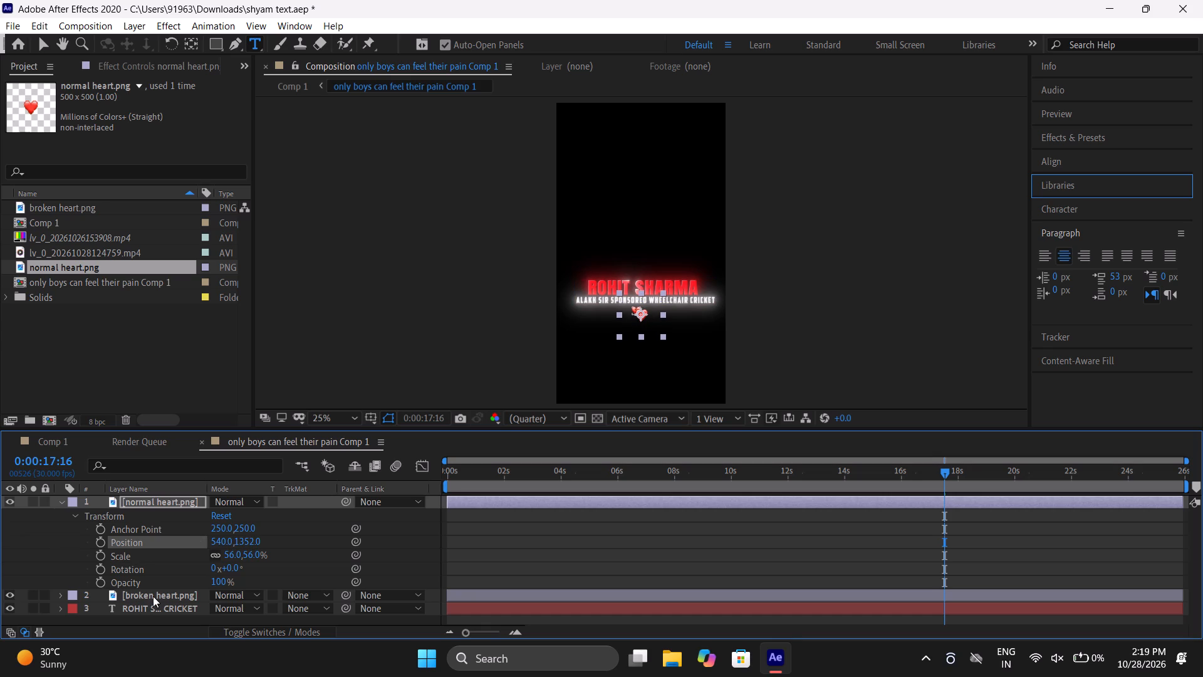
Copy the effects of the broken heart layer onto the normal heart layer.
click(153, 596)
click(60, 598)
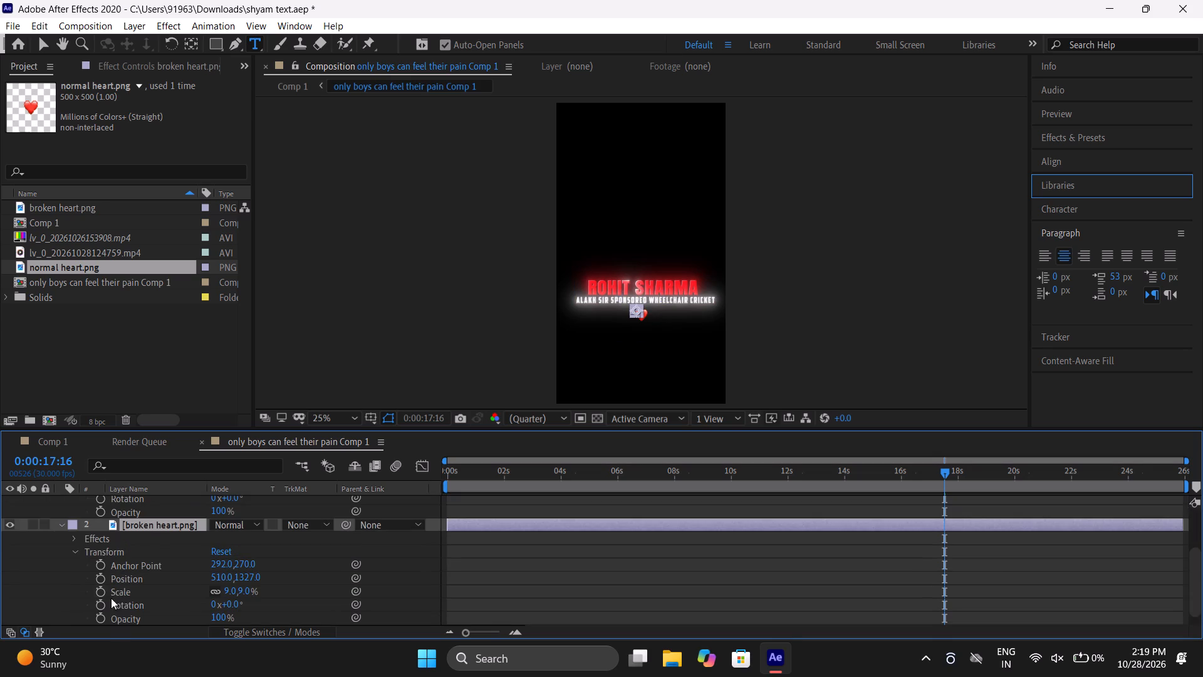
click(122, 537)
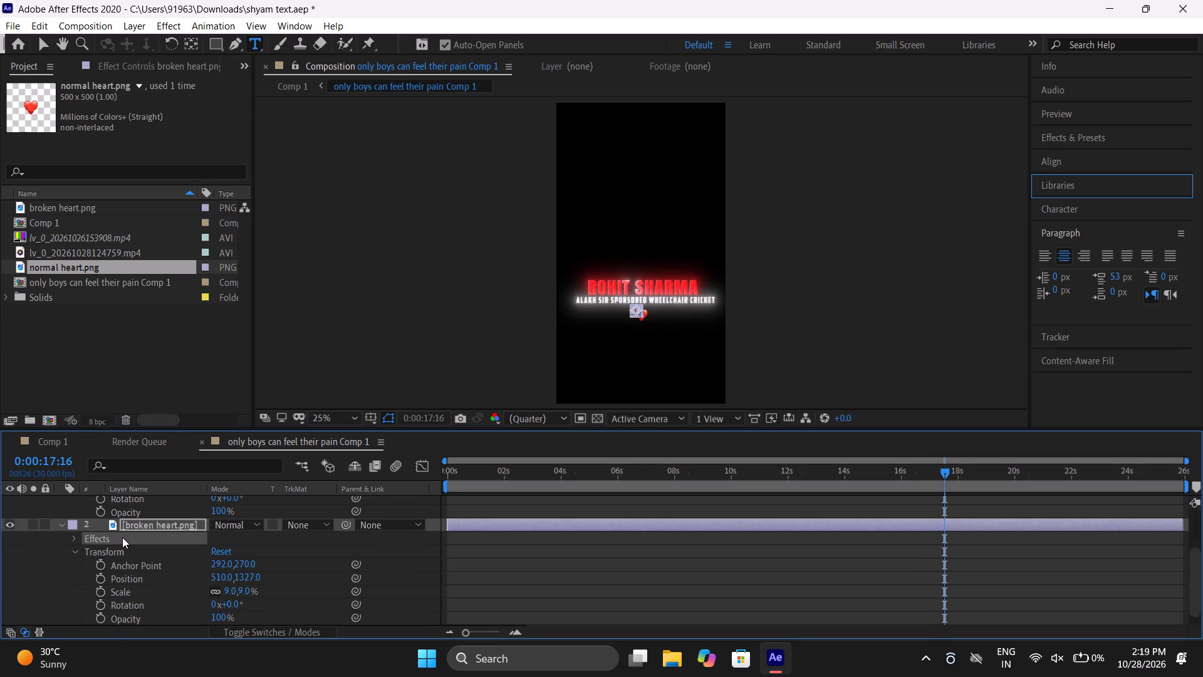
key(ctrl+c)
scroll(122, 537, up, 4)
click(166, 501)
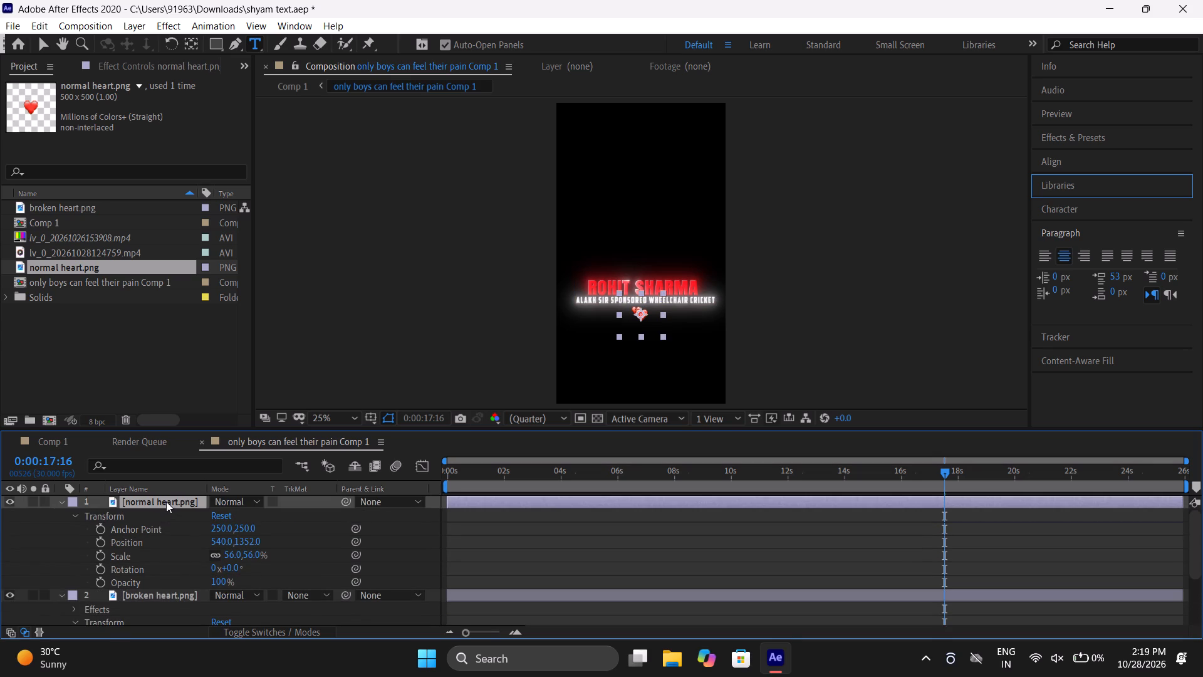
key(ctrl+v)
Delete the broken heart layer from the nested comp.
click(167, 610)
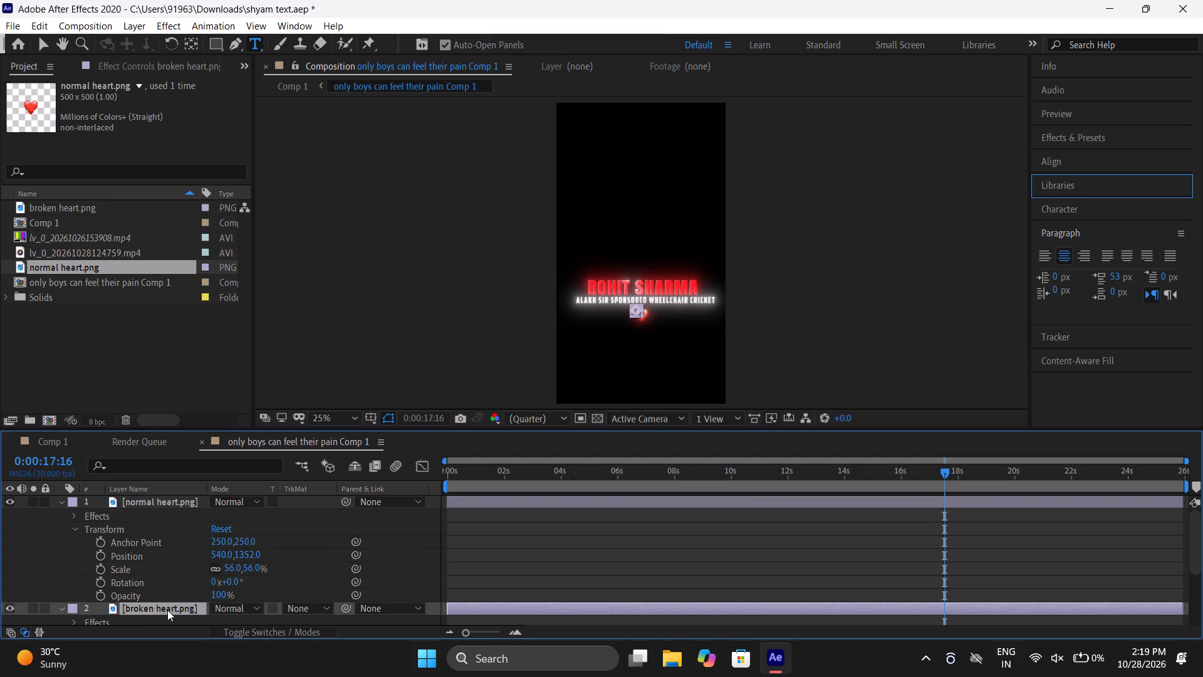
key(Delete)
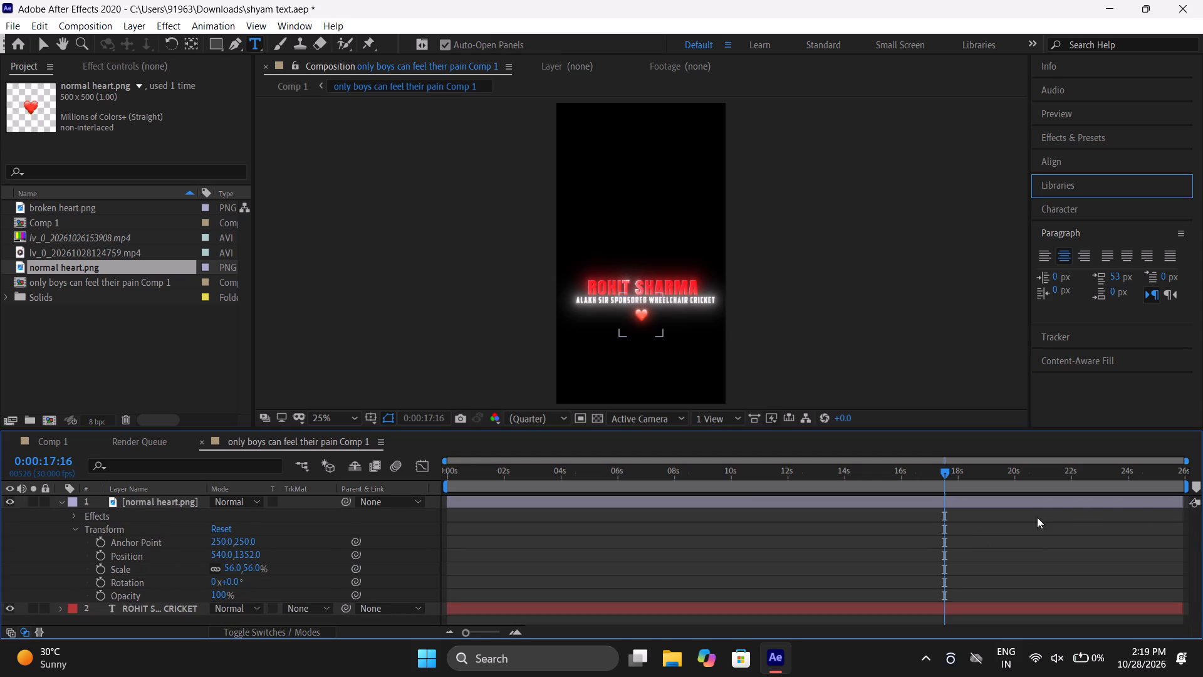
Trim the end of the normal heart layer to the current time at 0:00:17:16.
drag(1183, 503, 976, 513)
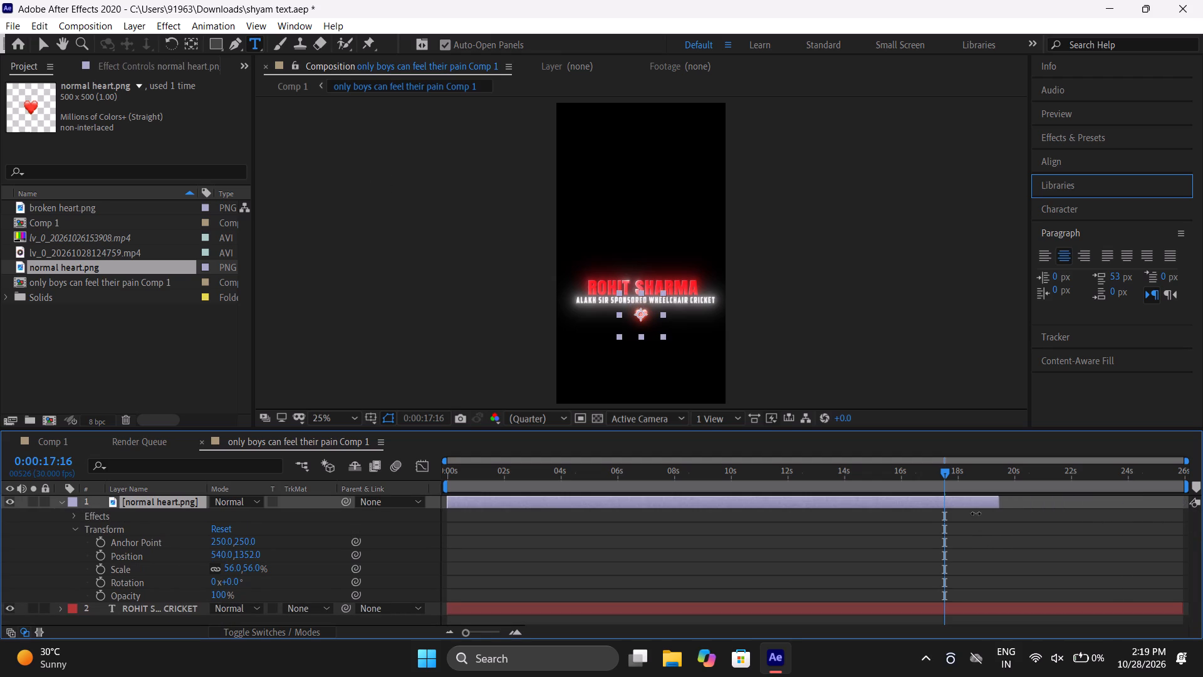
drag(976, 513, 945, 515)
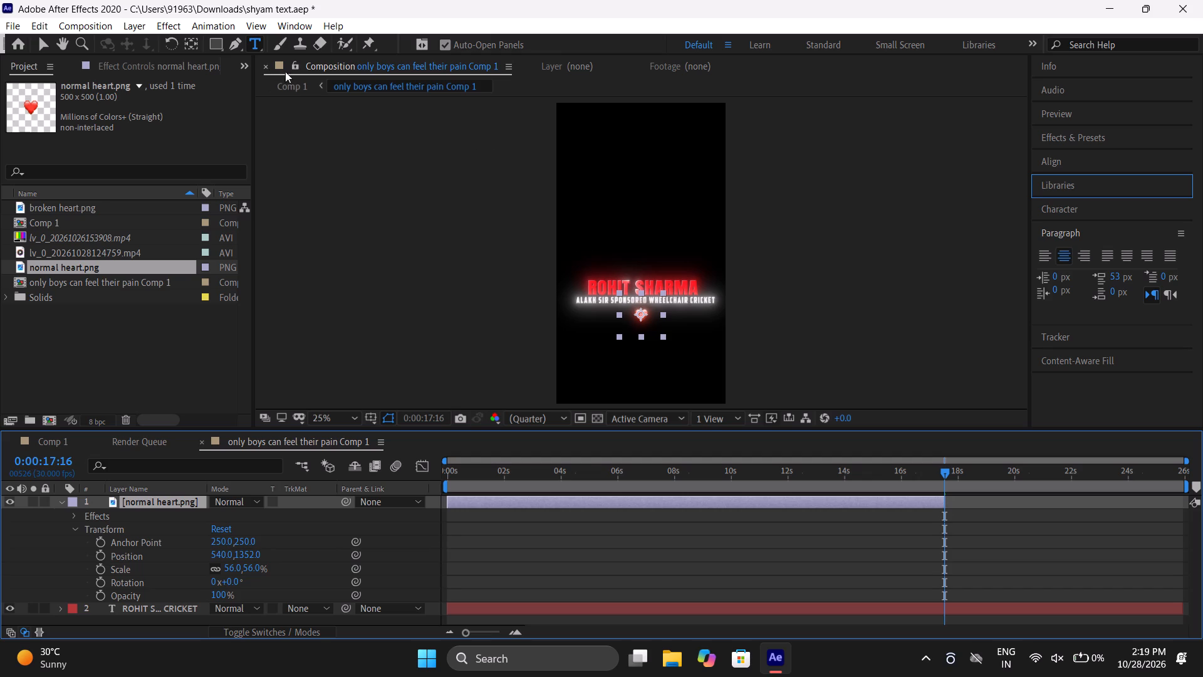
Return to Comp 1, add it to the render queue and render it to Comp 1.avi with Best Settings and Lossless output.
click(288, 83)
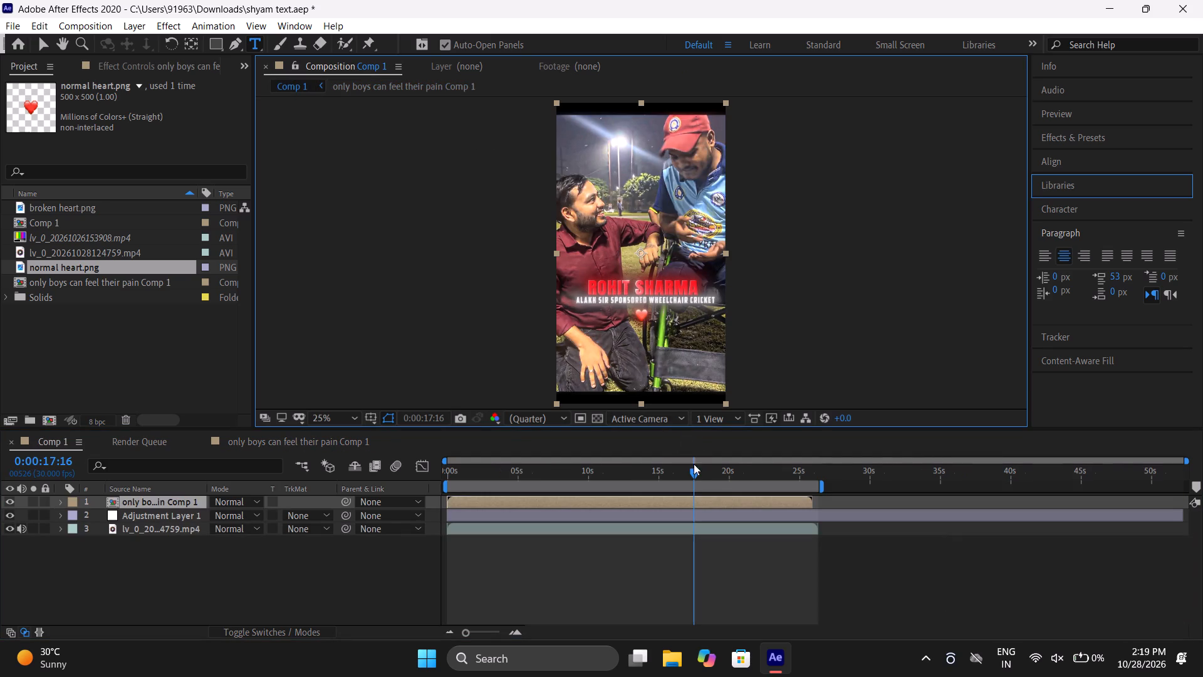
click(696, 477)
drag(699, 473, 683, 473)
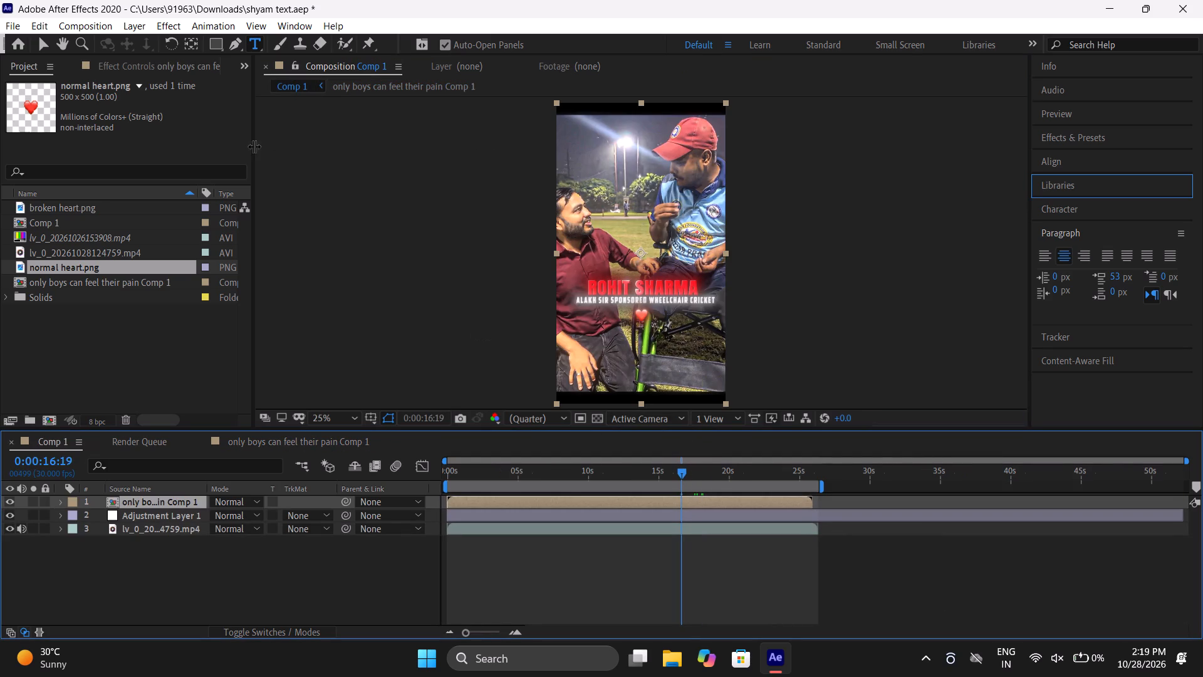
click(11, 24)
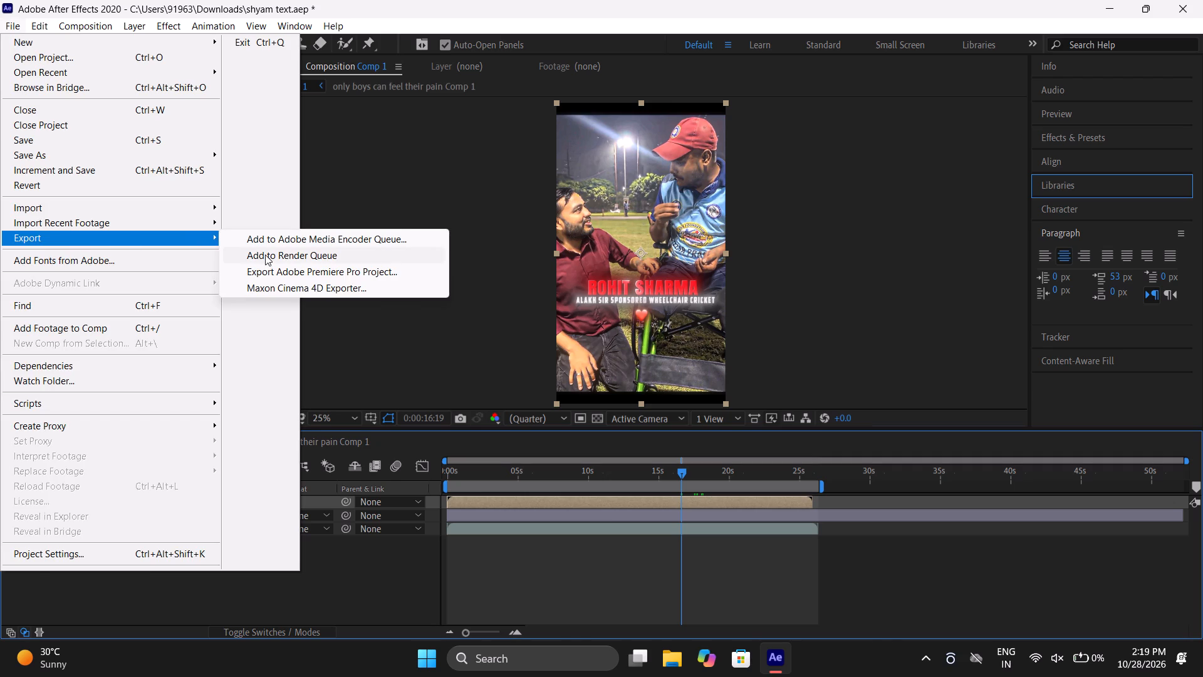
click(265, 255)
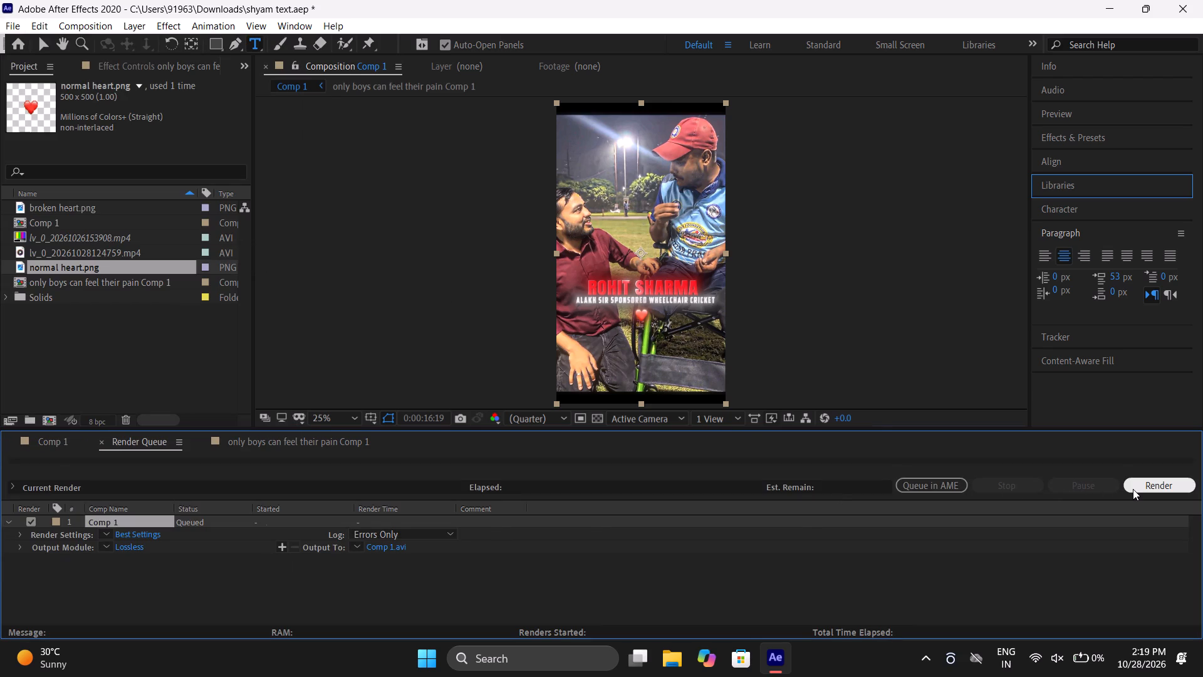
click(1133, 489)
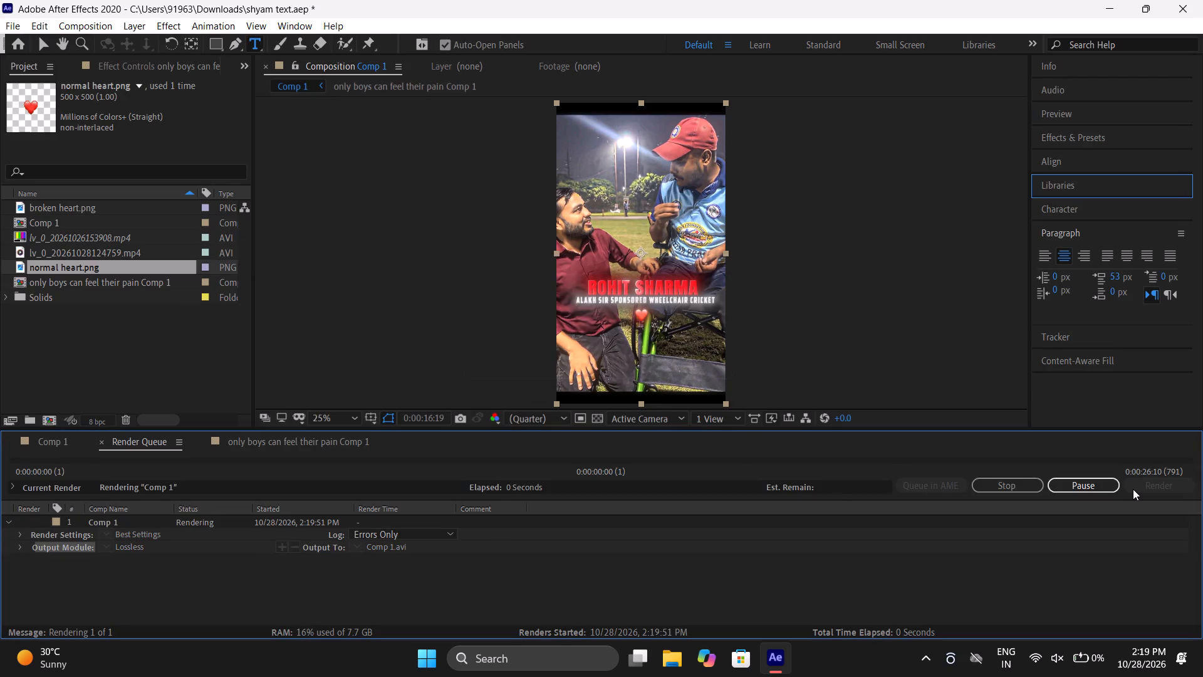
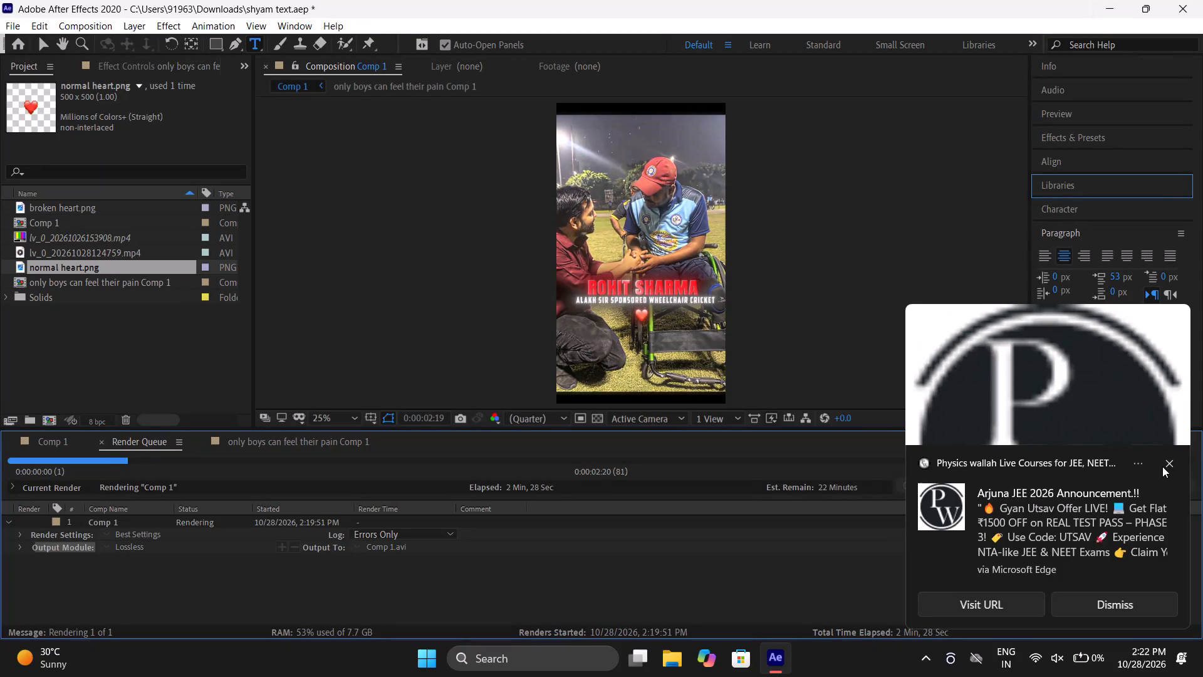
Dismiss the notification, leave the render running in the background, and open Google Chrome with the profile that has the question-mark picture.
click(1165, 464)
click(1110, 0)
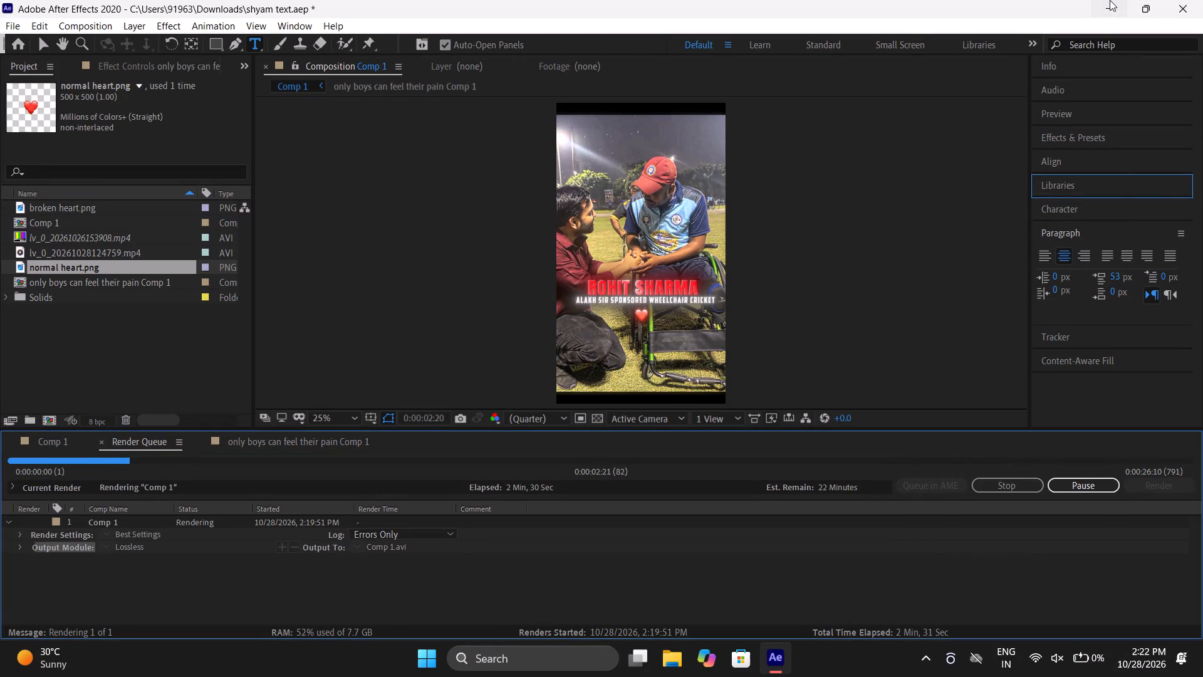
double_click(92, 30)
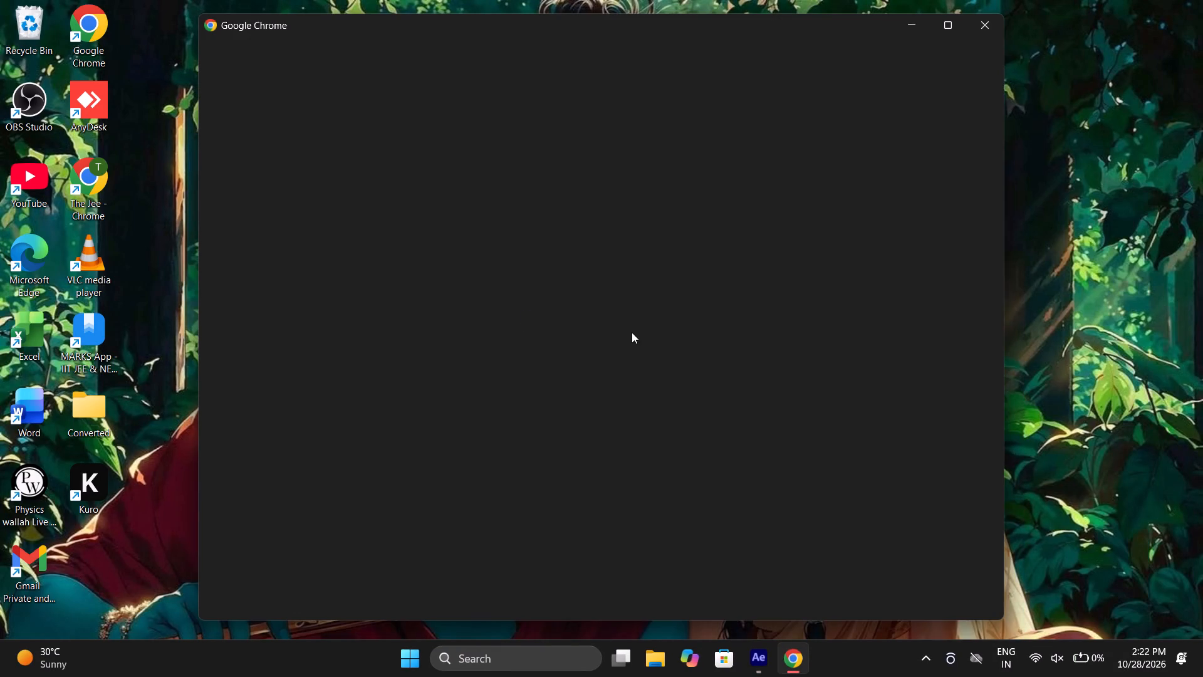
click(694, 409)
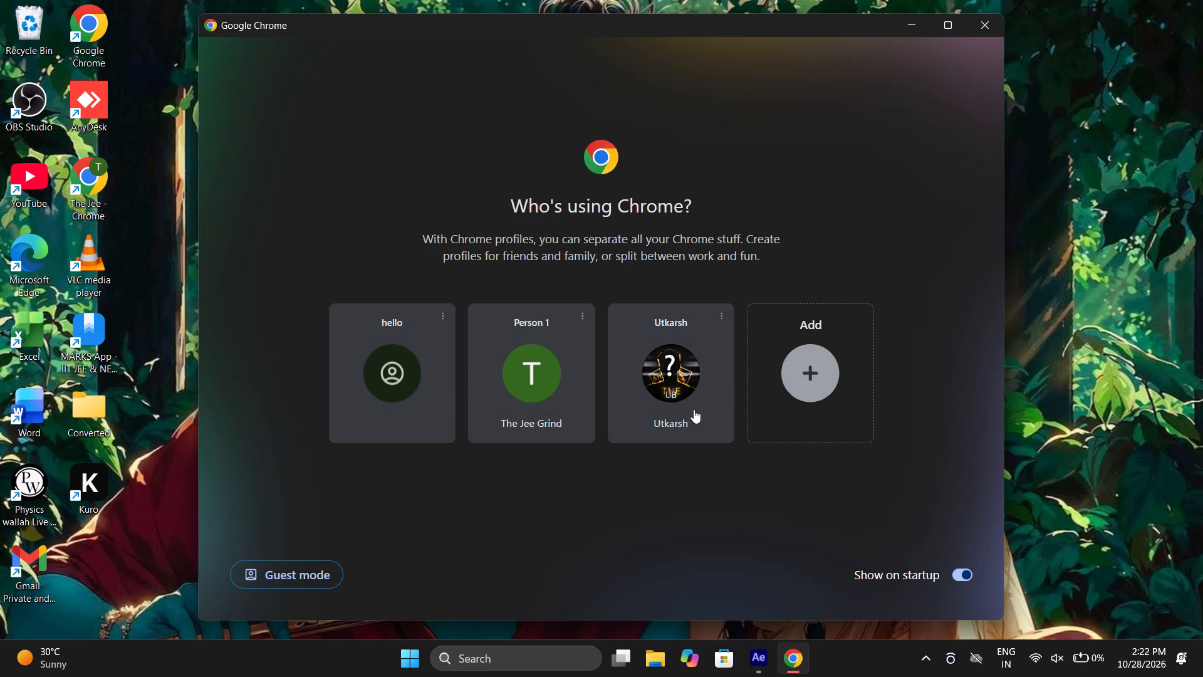
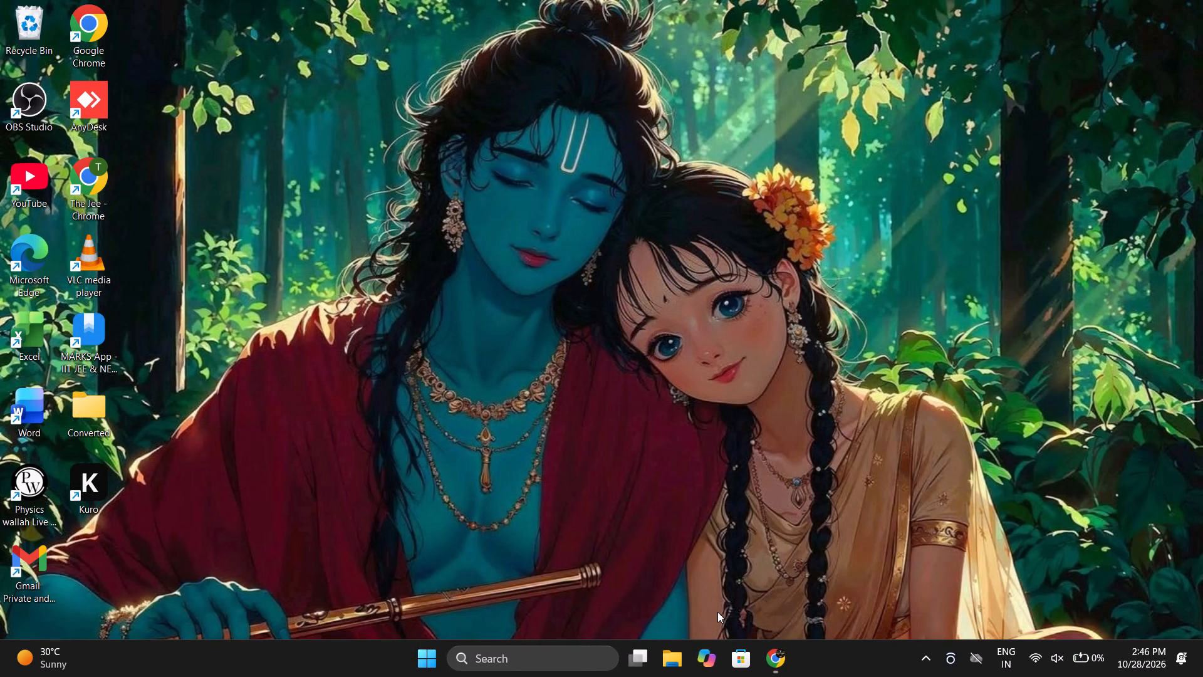
Open the AVI to MP4 converter from the installed apps and maximize its window.
click(431, 652)
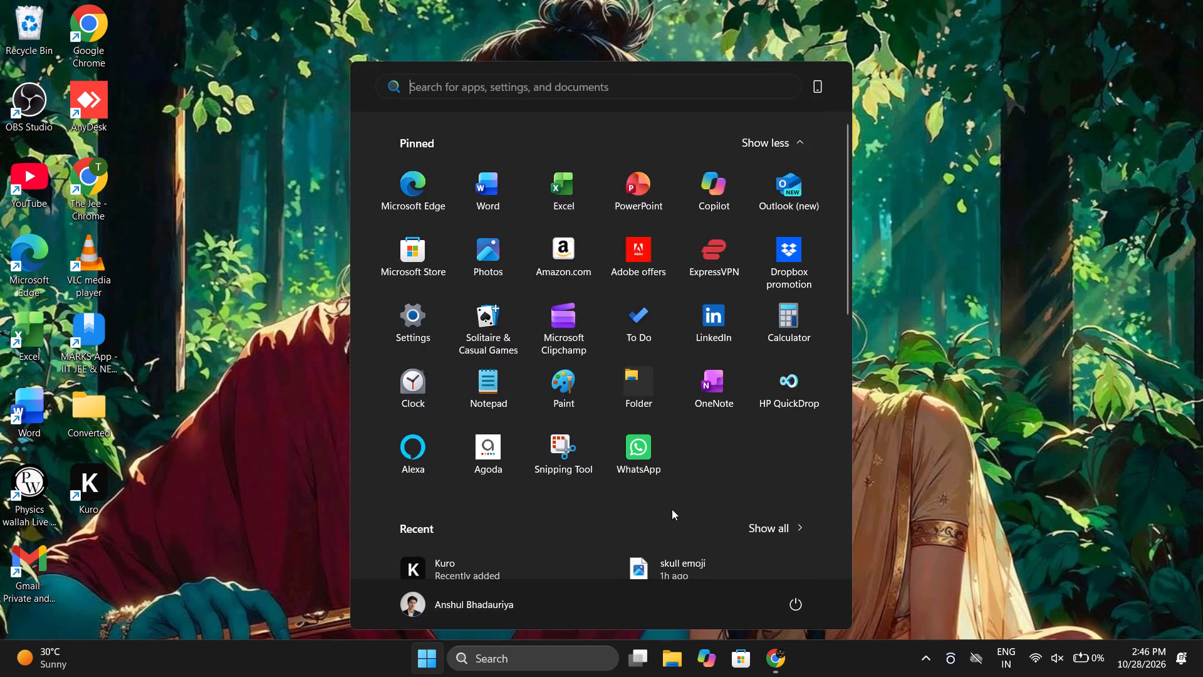
scroll(672, 509, down, 4)
scroll(578, 457, down, 1)
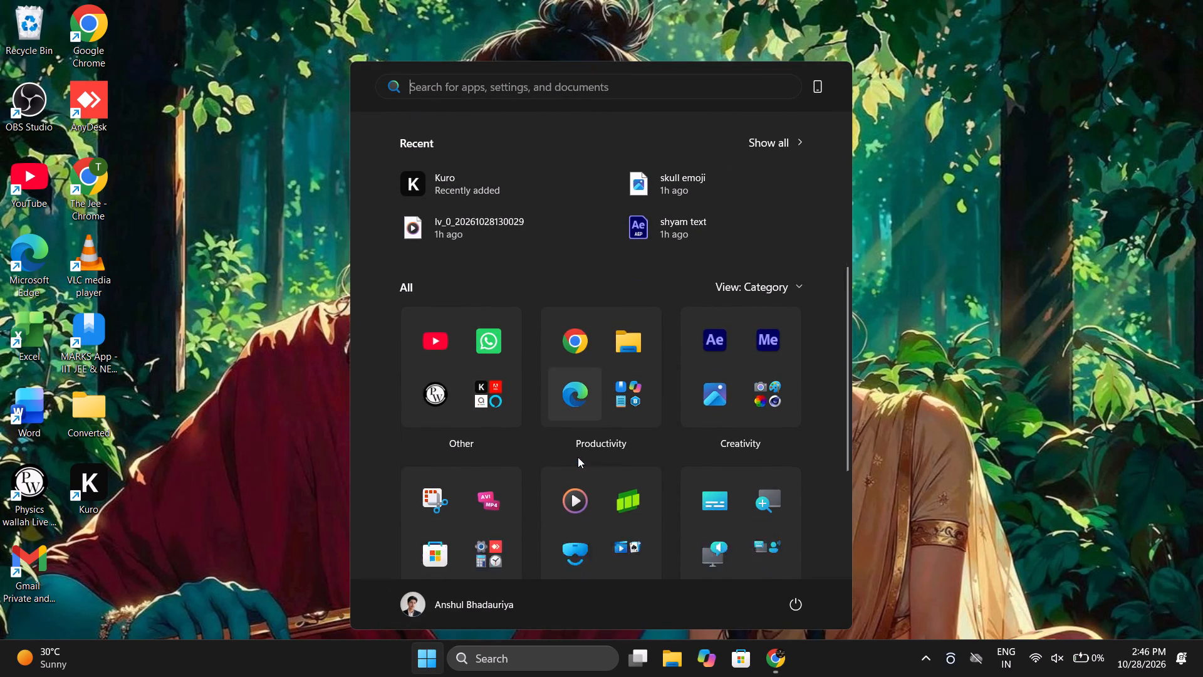
scroll(578, 457, down, 1)
click(490, 444)
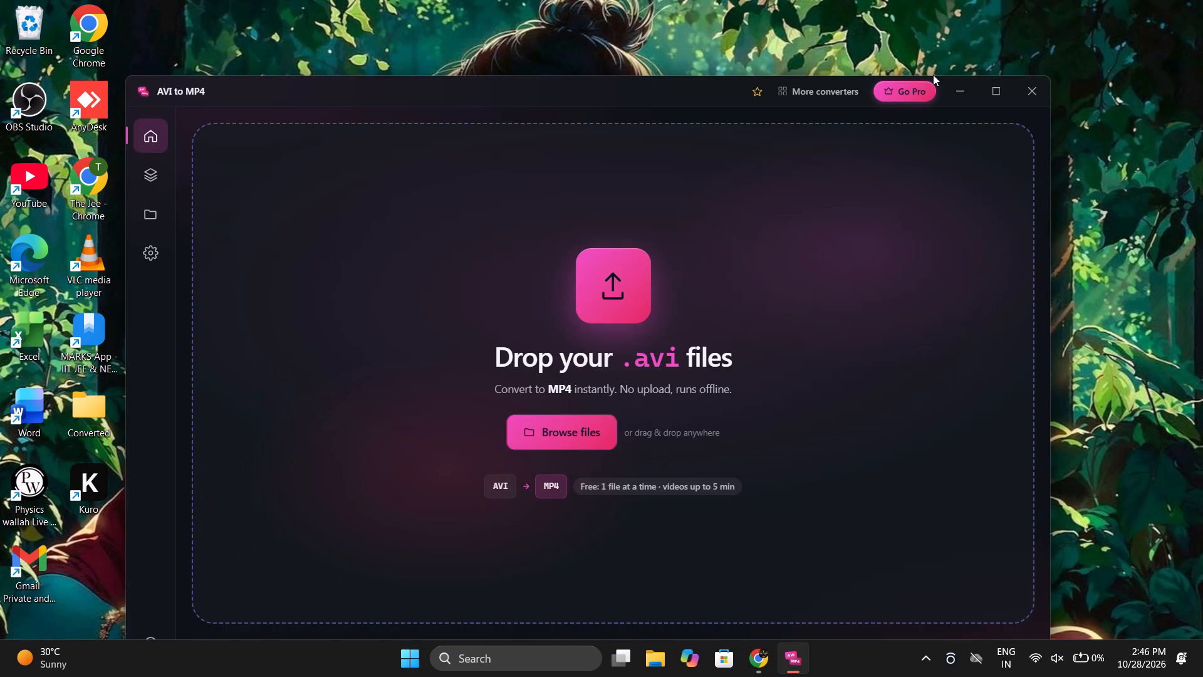
click(992, 85)
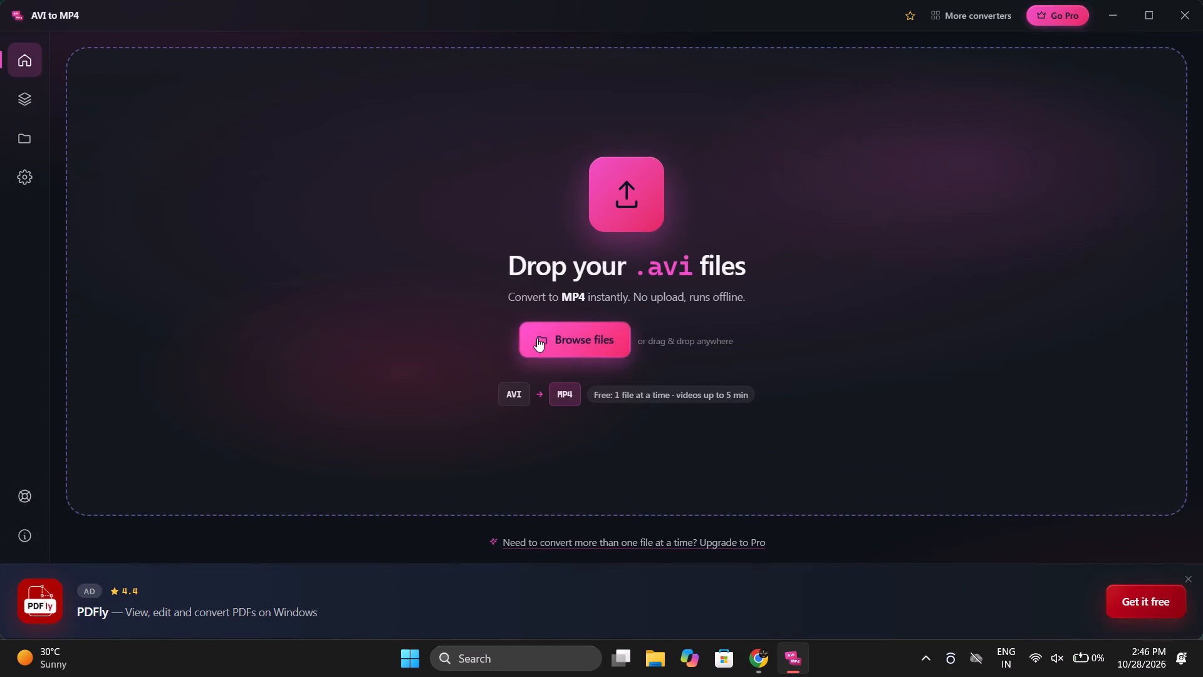
Load the Comp 1 AVI file from Downloads into the converter and convert it to MP4.
click(548, 338)
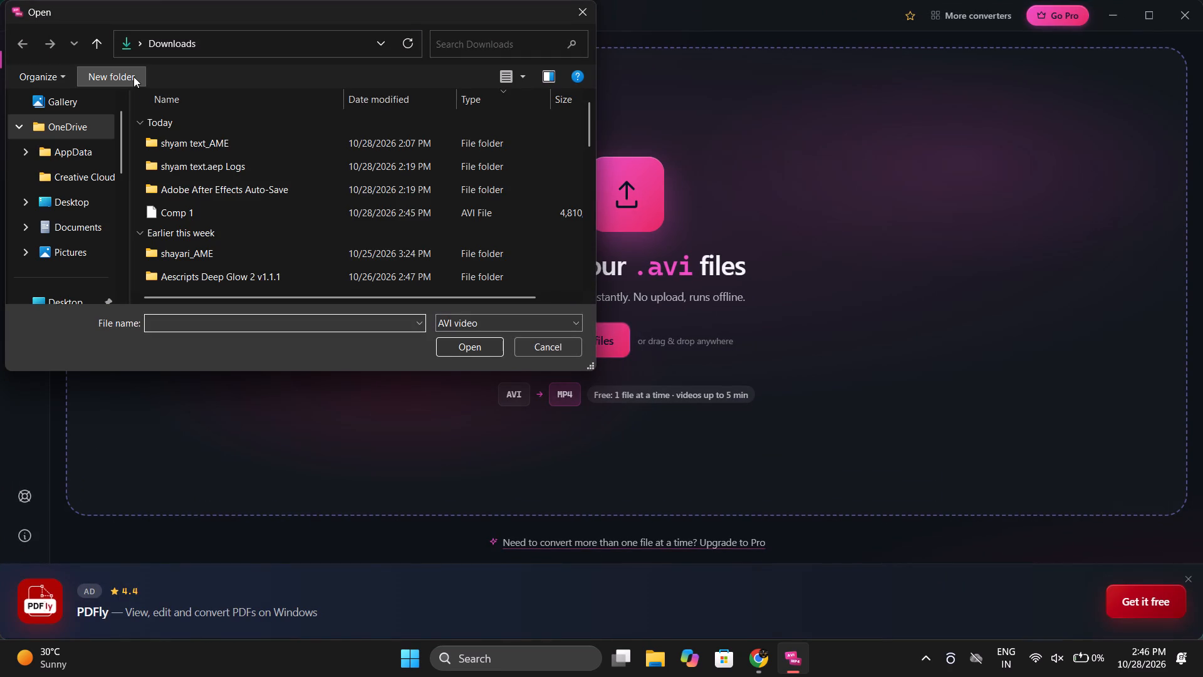
click(258, 218)
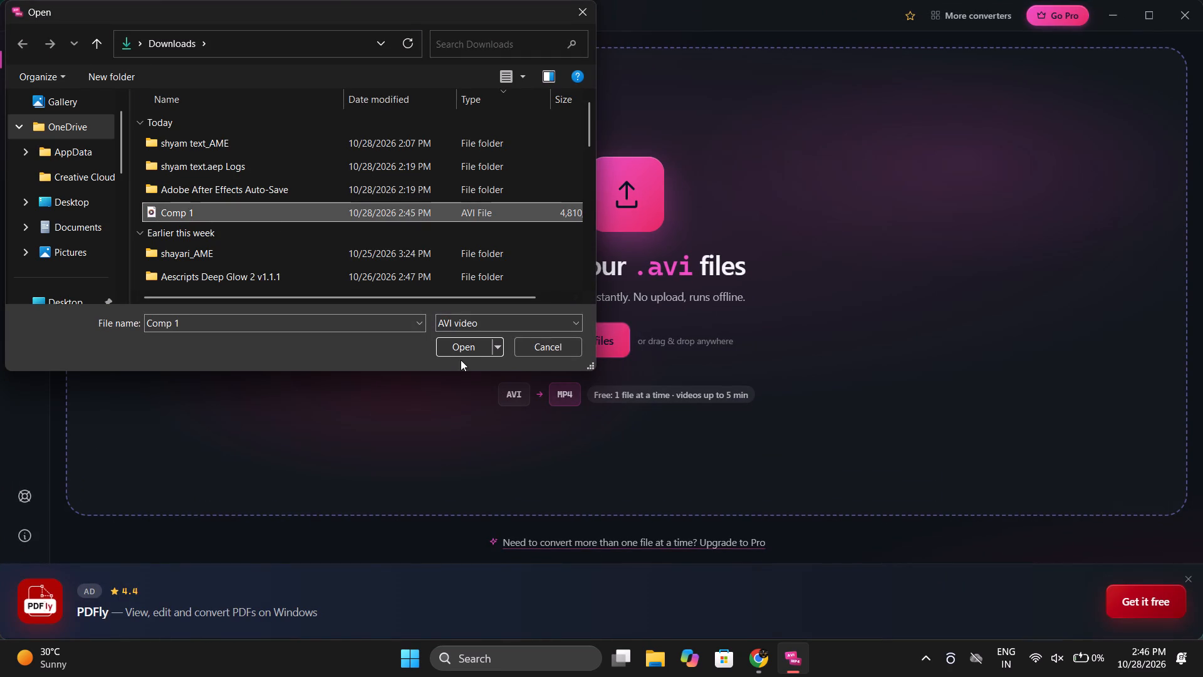
click(450, 345)
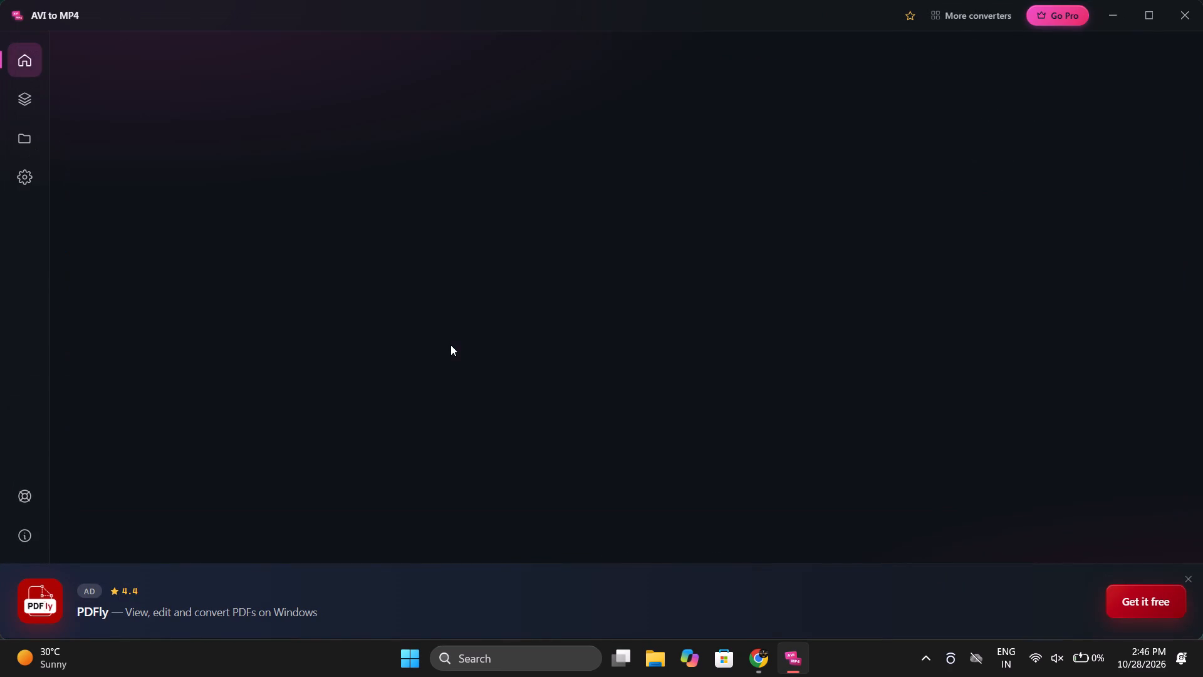
click(539, 536)
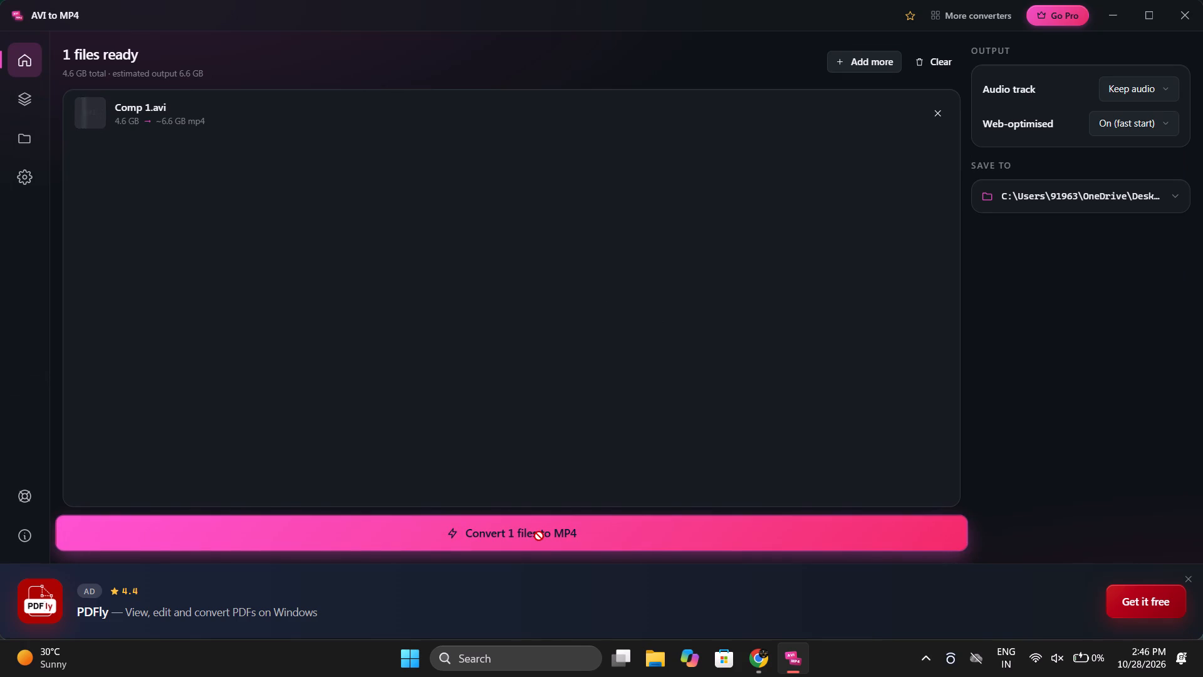
click(539, 536)
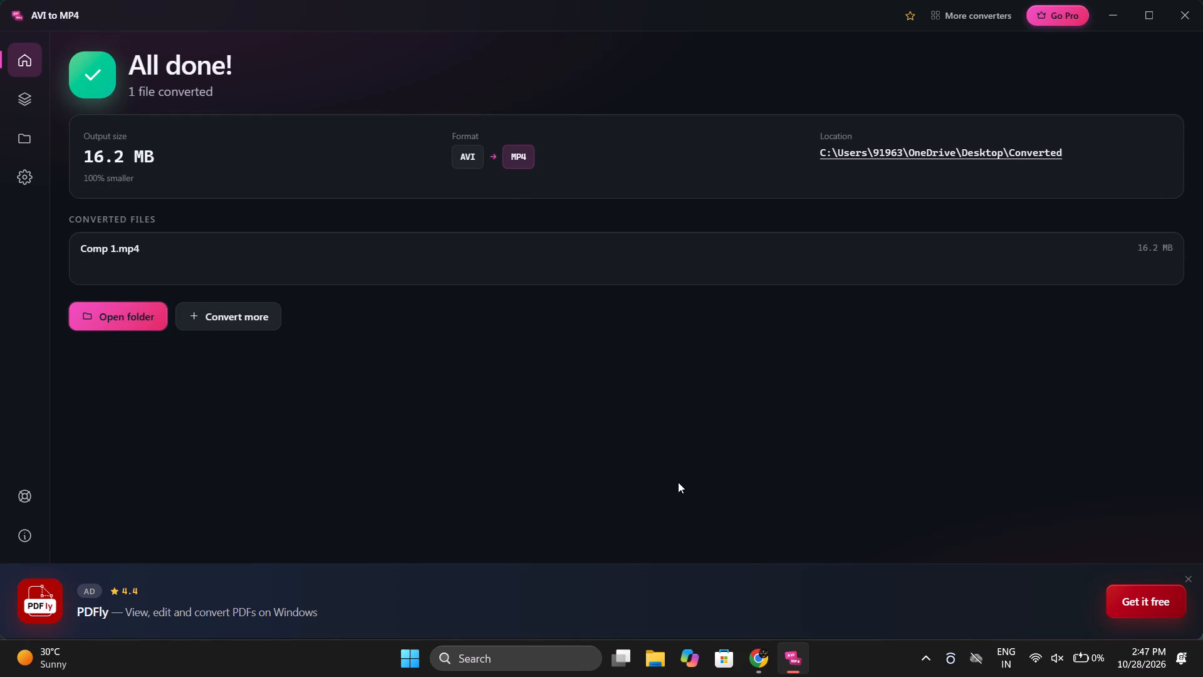
Open the output folder and move the converted Comp 1 MP4 from Converted to the Downloads folder.
click(135, 332)
click(120, 317)
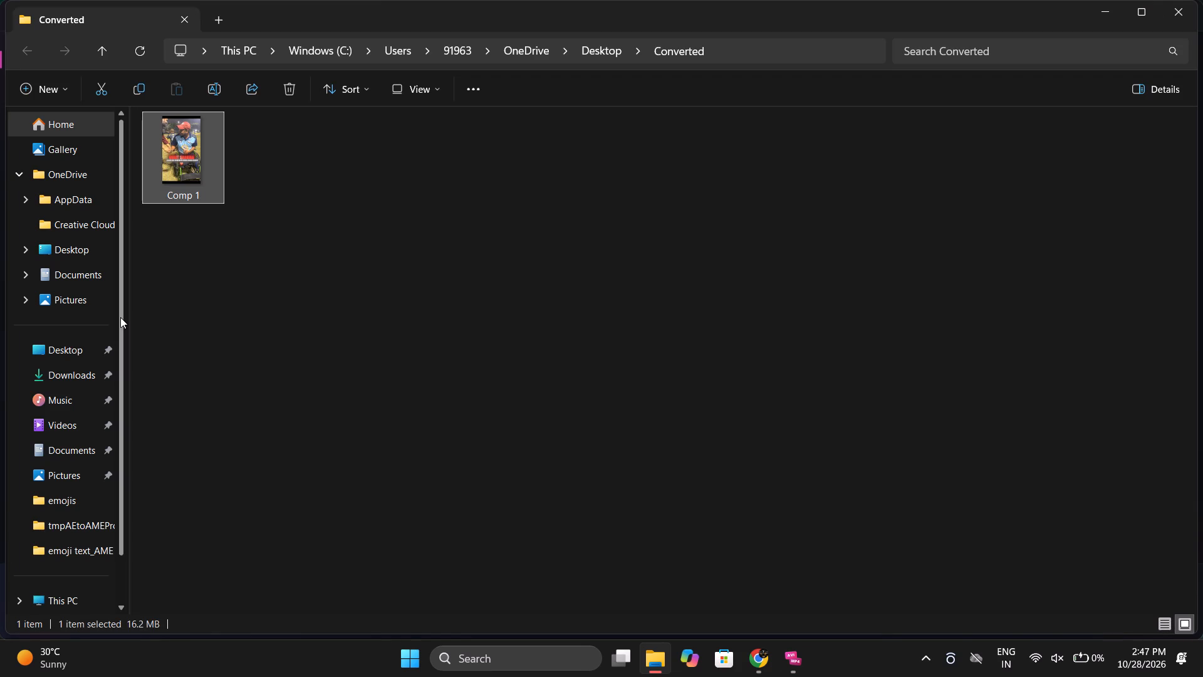
click(100, 96)
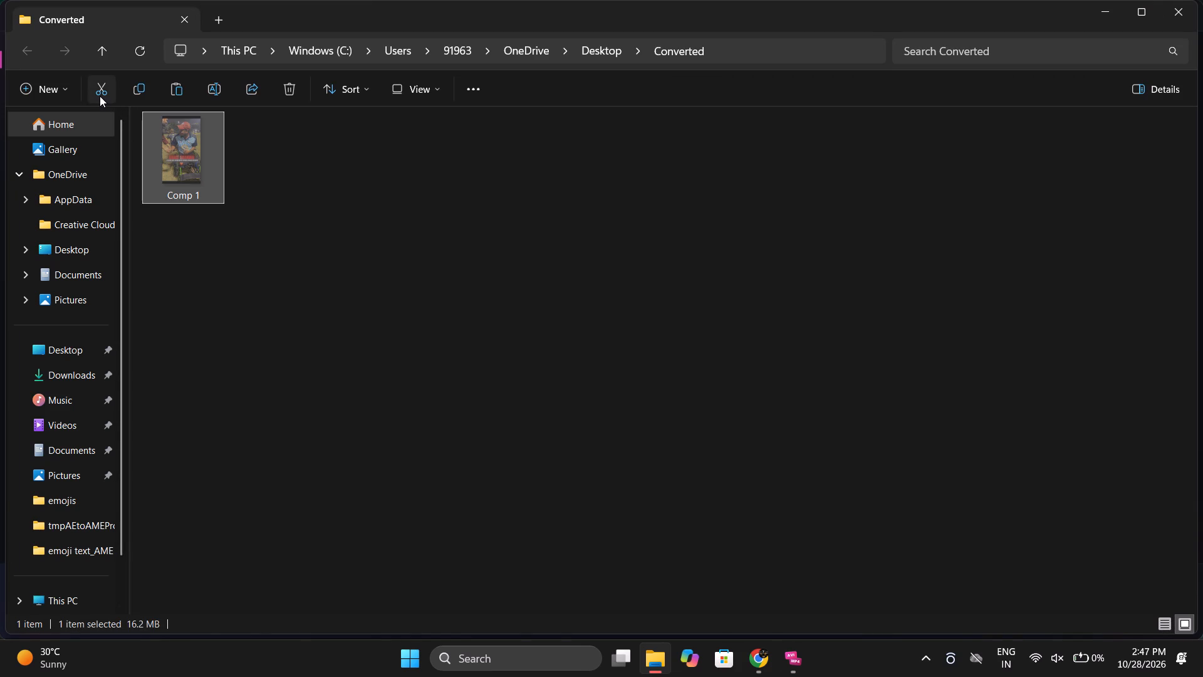
click(59, 375)
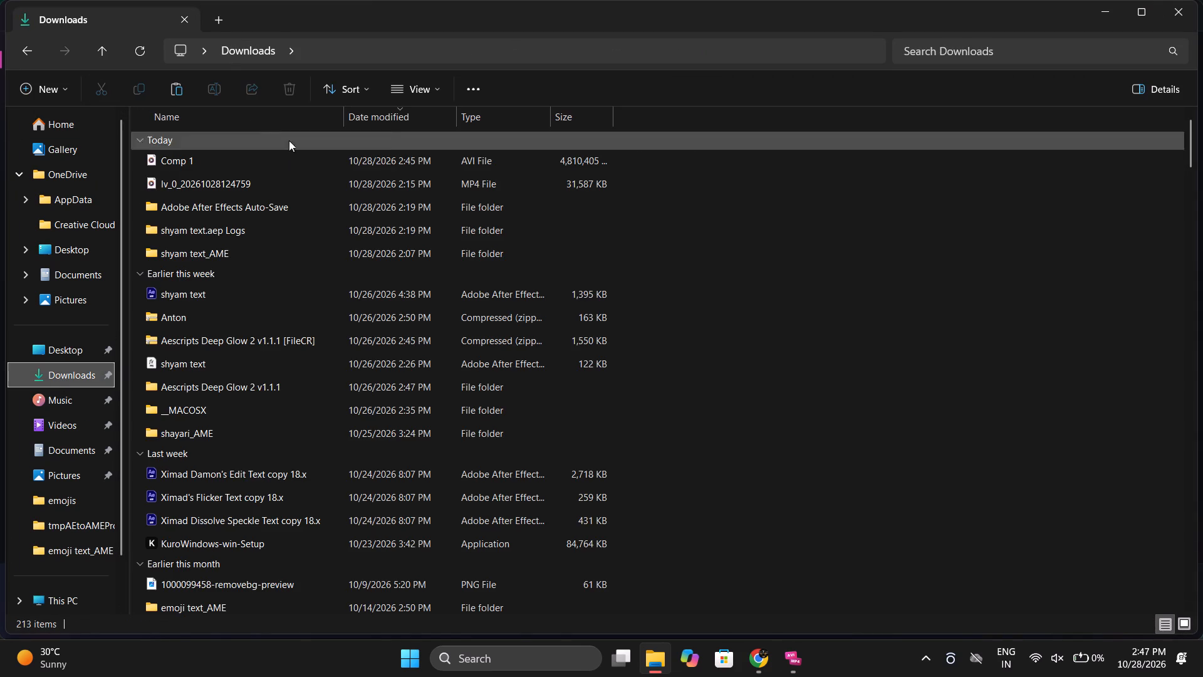
click(186, 90)
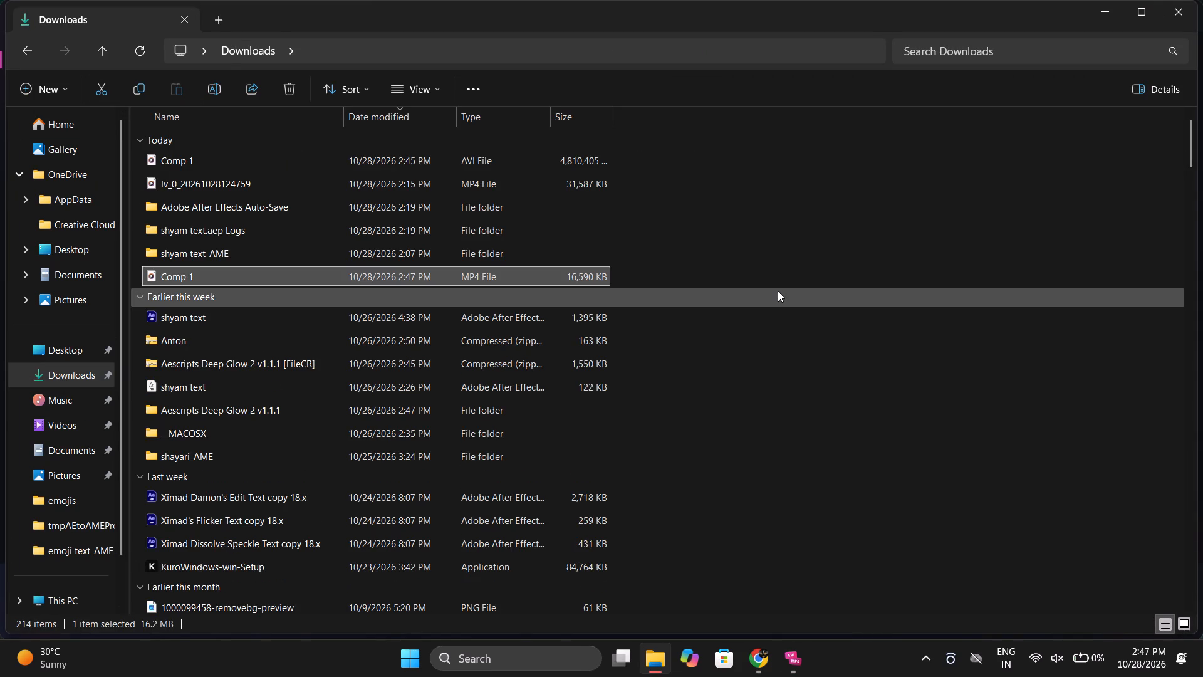
Close the Downloads folder window and the AVI to MP4 converter.
click(1186, 12)
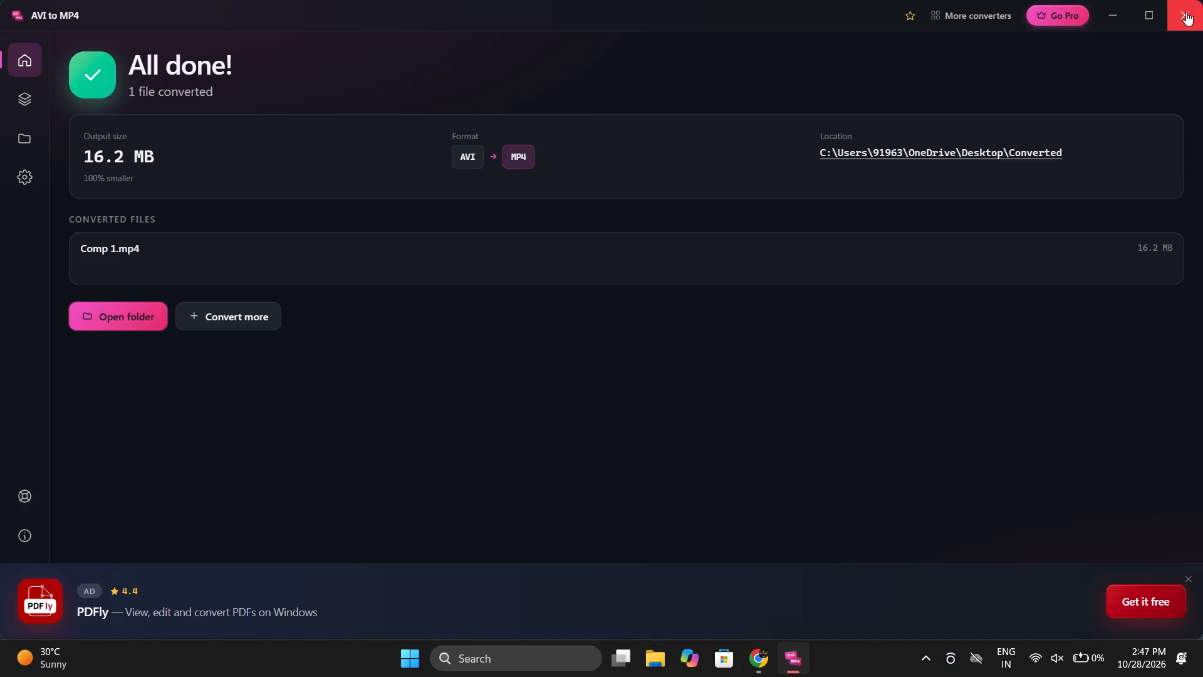
click(1202, 0)
click(1184, 3)
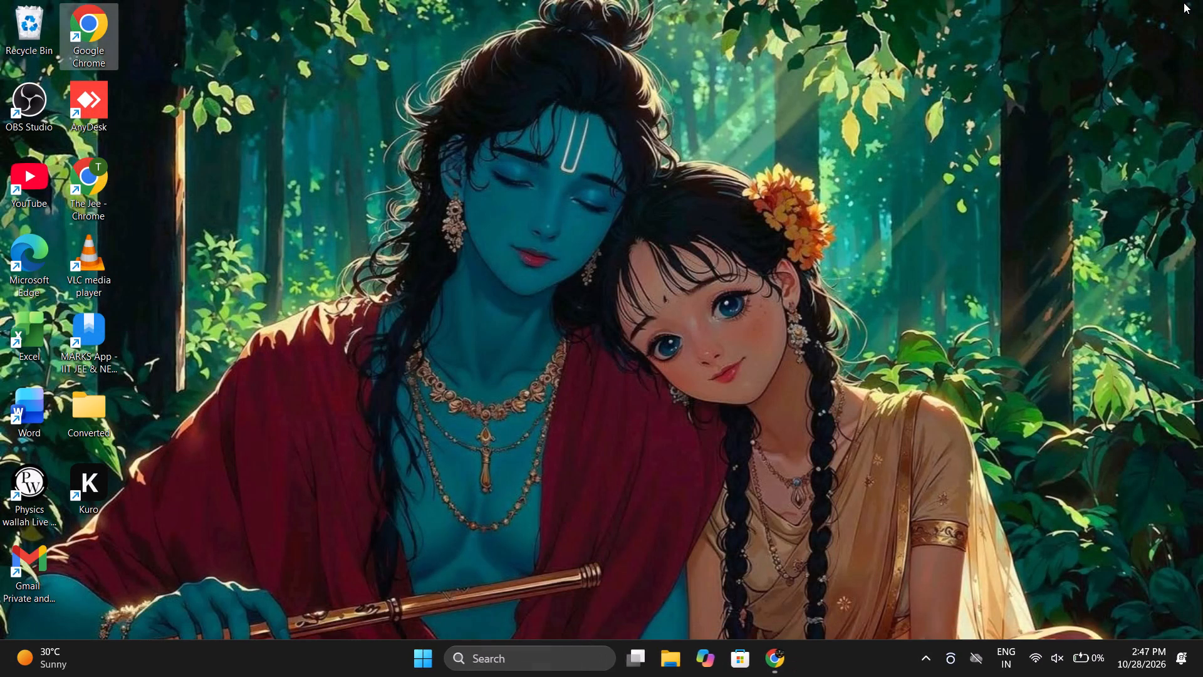
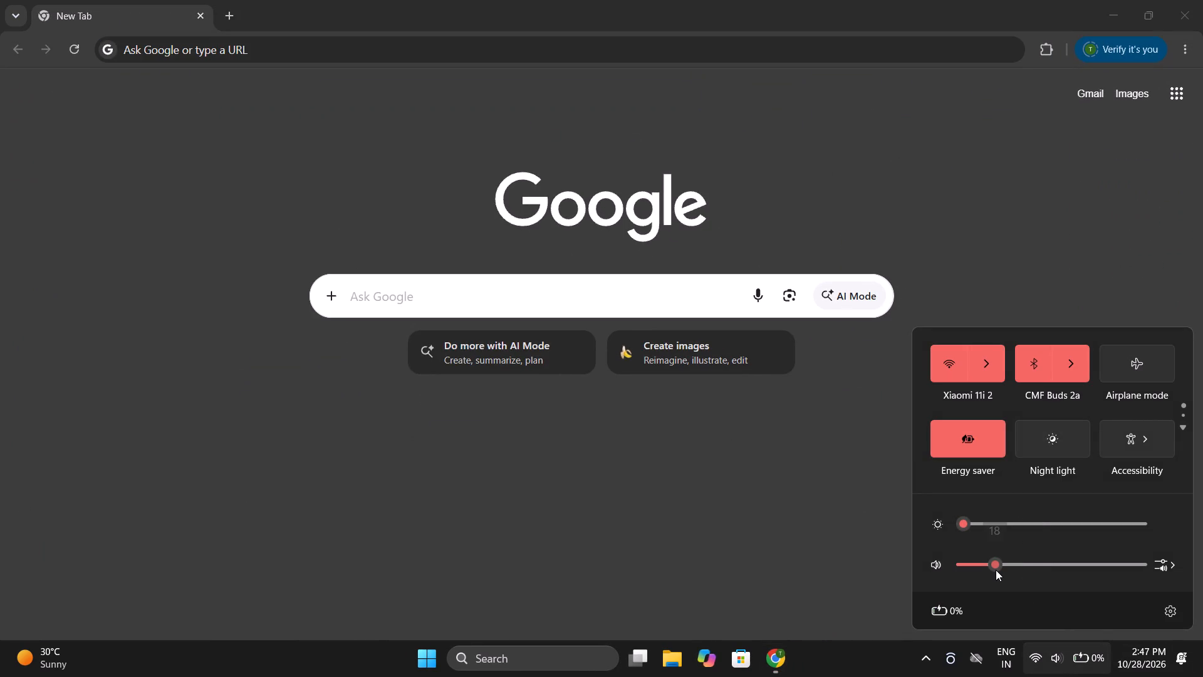
Run the previous Google search for "wa" again in Chrome to find WhatsApp Web.
click(586, 286)
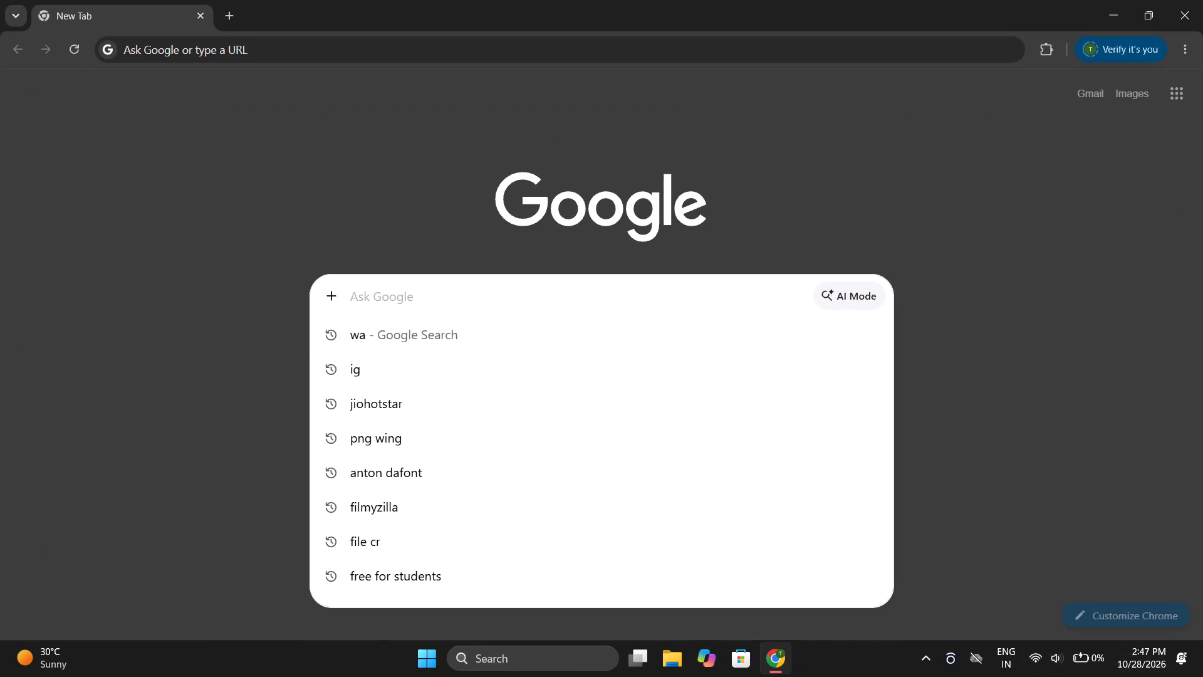
click(434, 333)
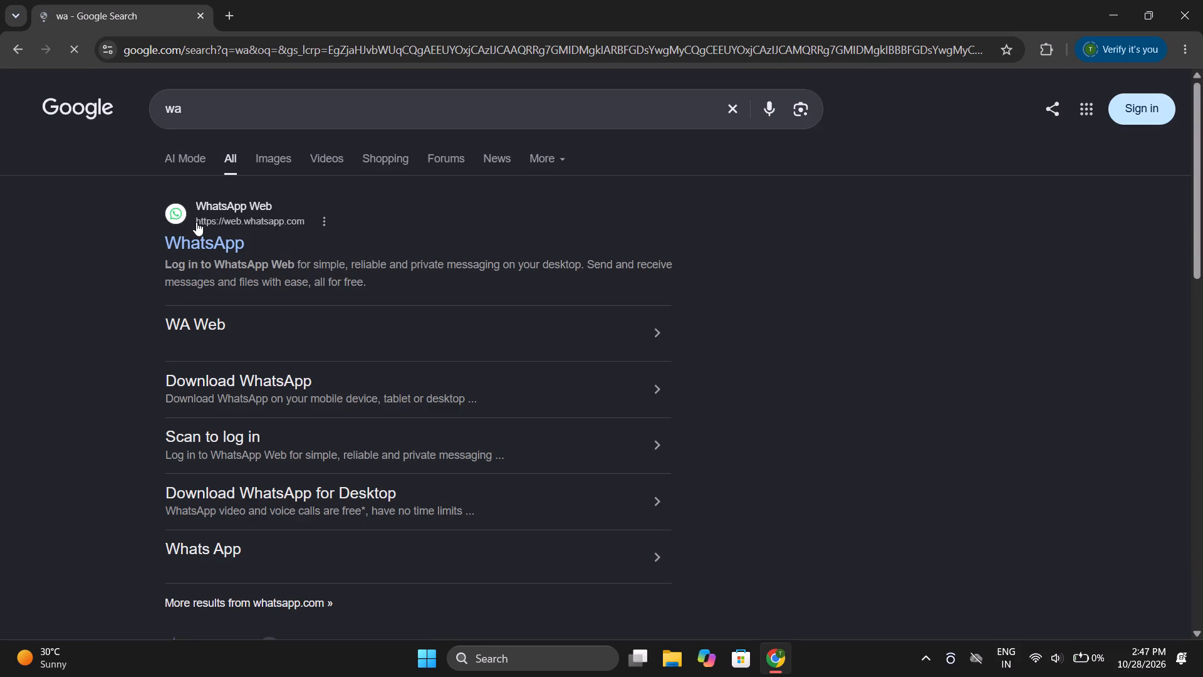
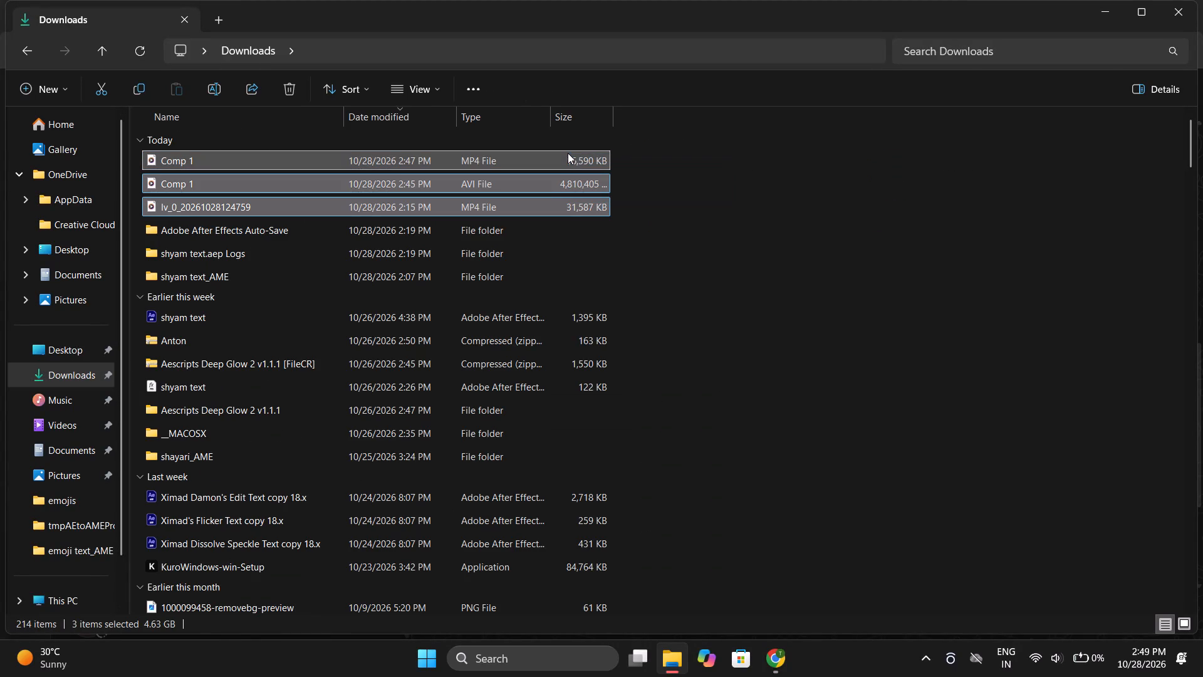
click(295, 90)
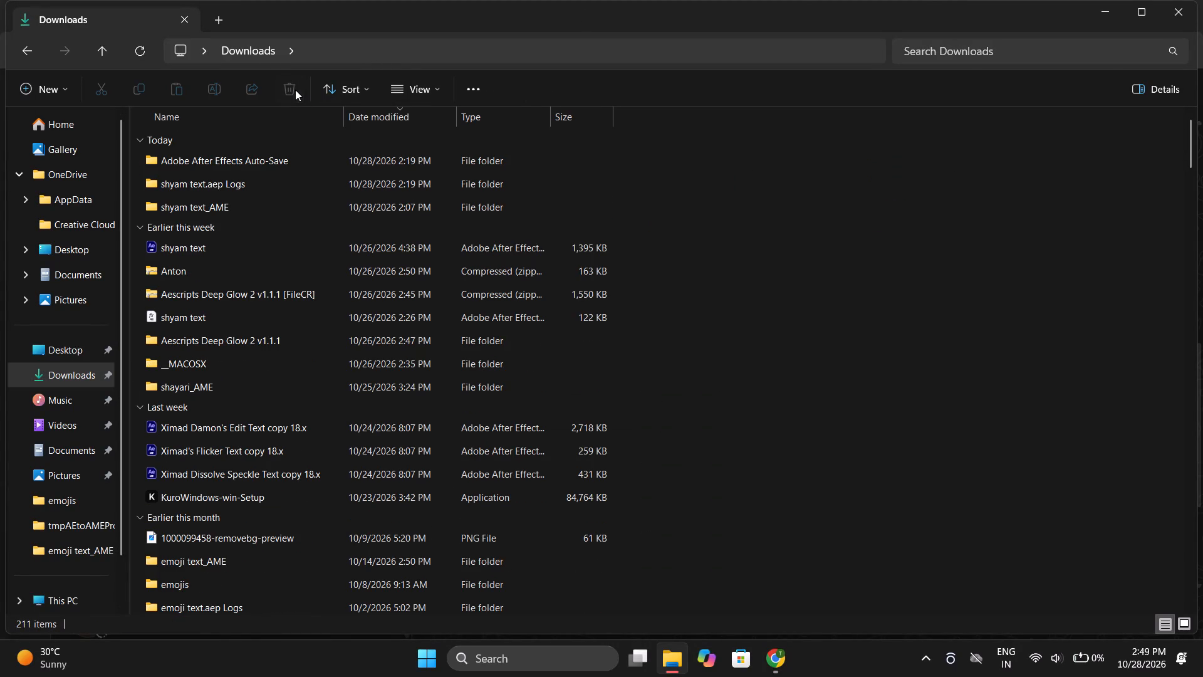
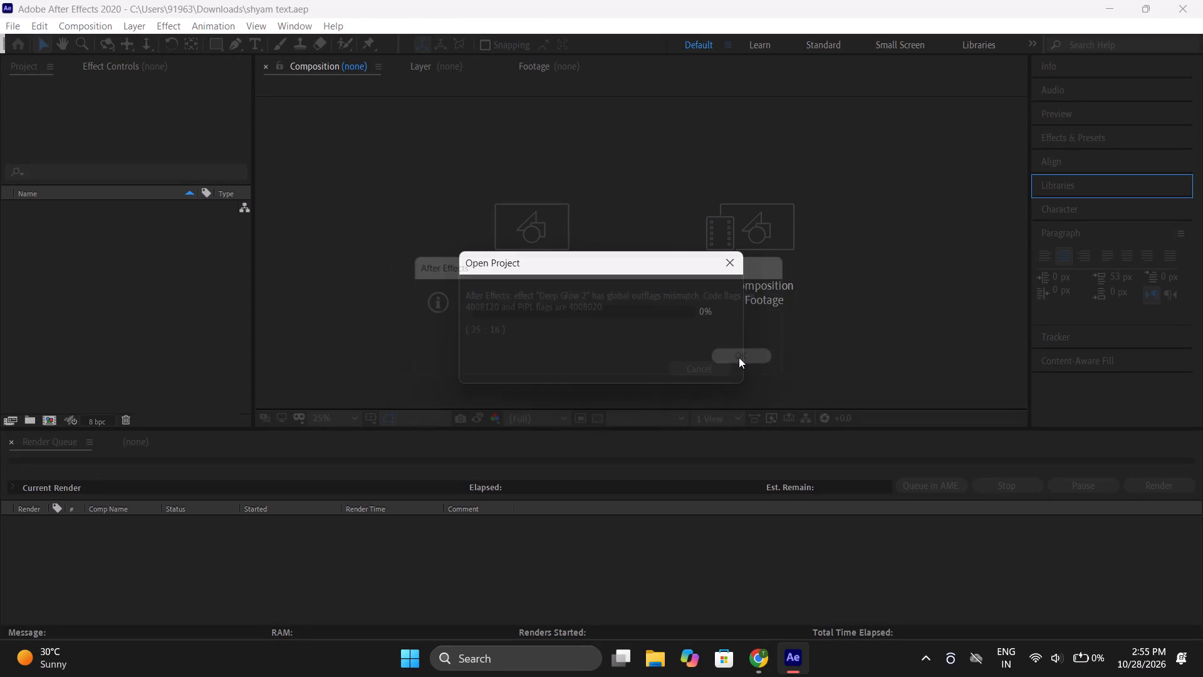
Finish opening the shyam text project and import lv_0_20261028121949.mp4 from Downloads as footage.
click(732, 349)
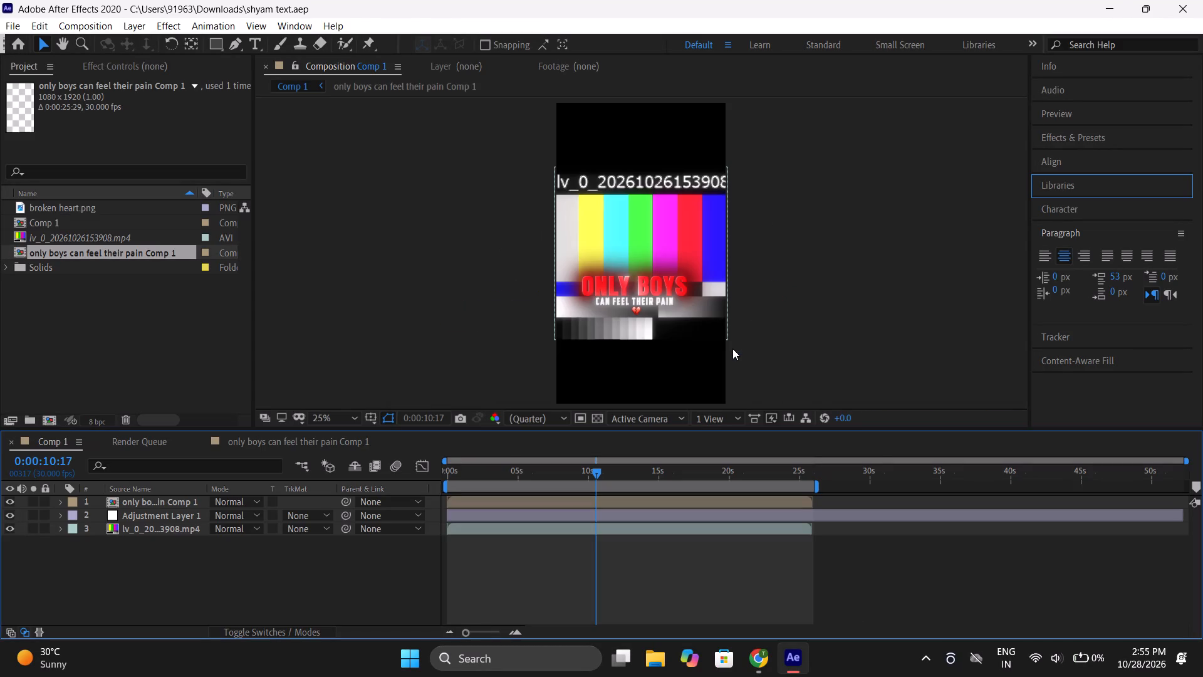
click(11, 23)
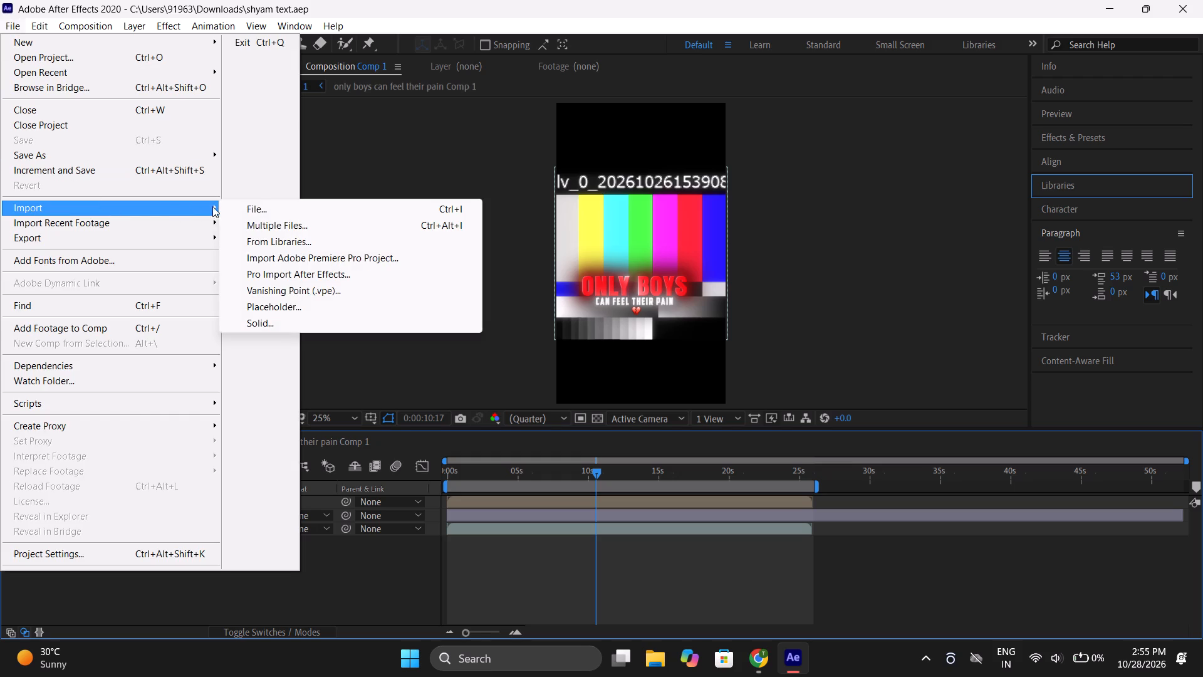
click(231, 206)
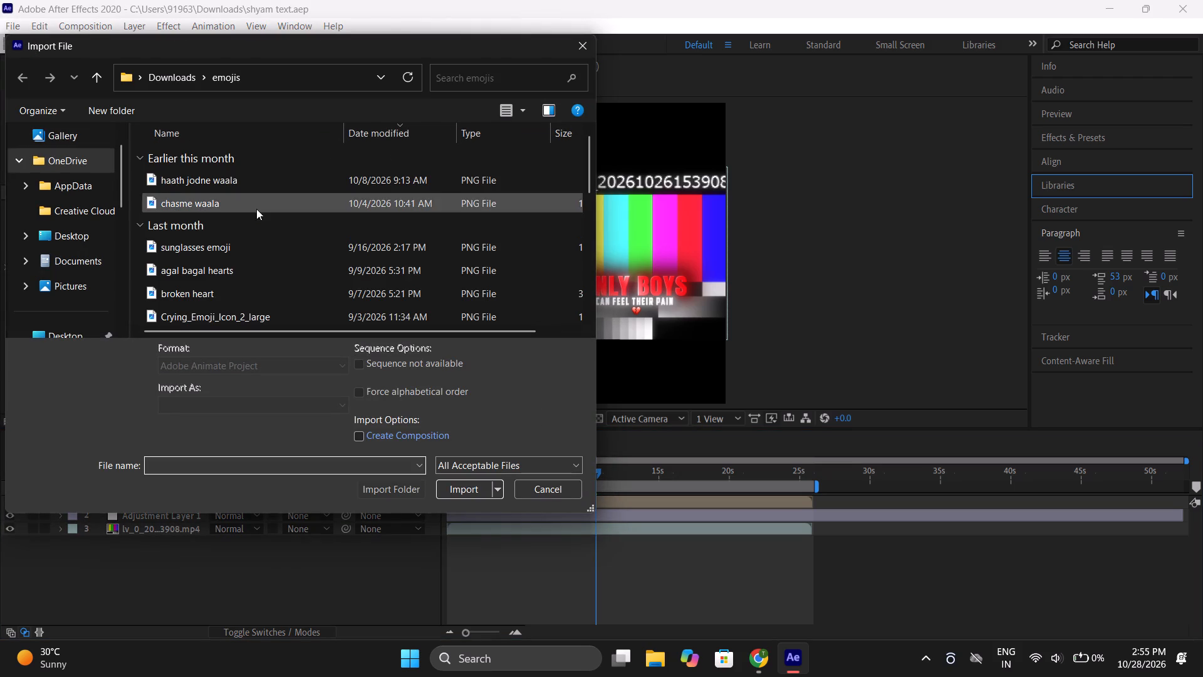
click(180, 78)
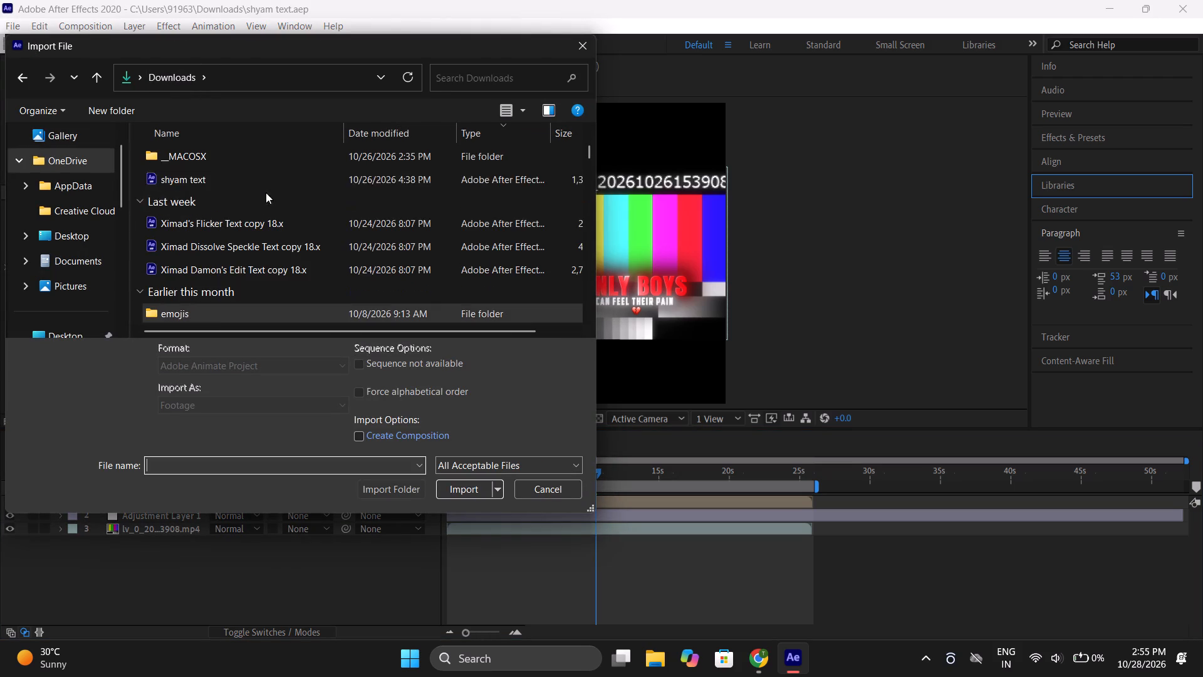
scroll(241, 182, up, 10)
click(219, 253)
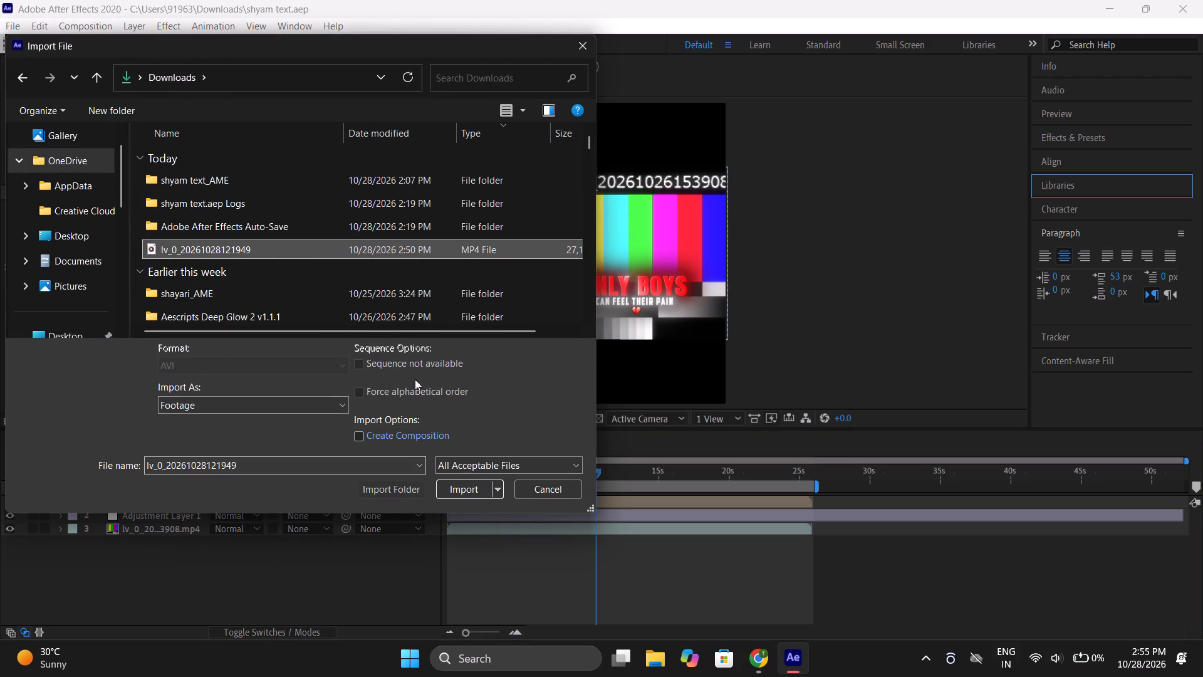
click(455, 486)
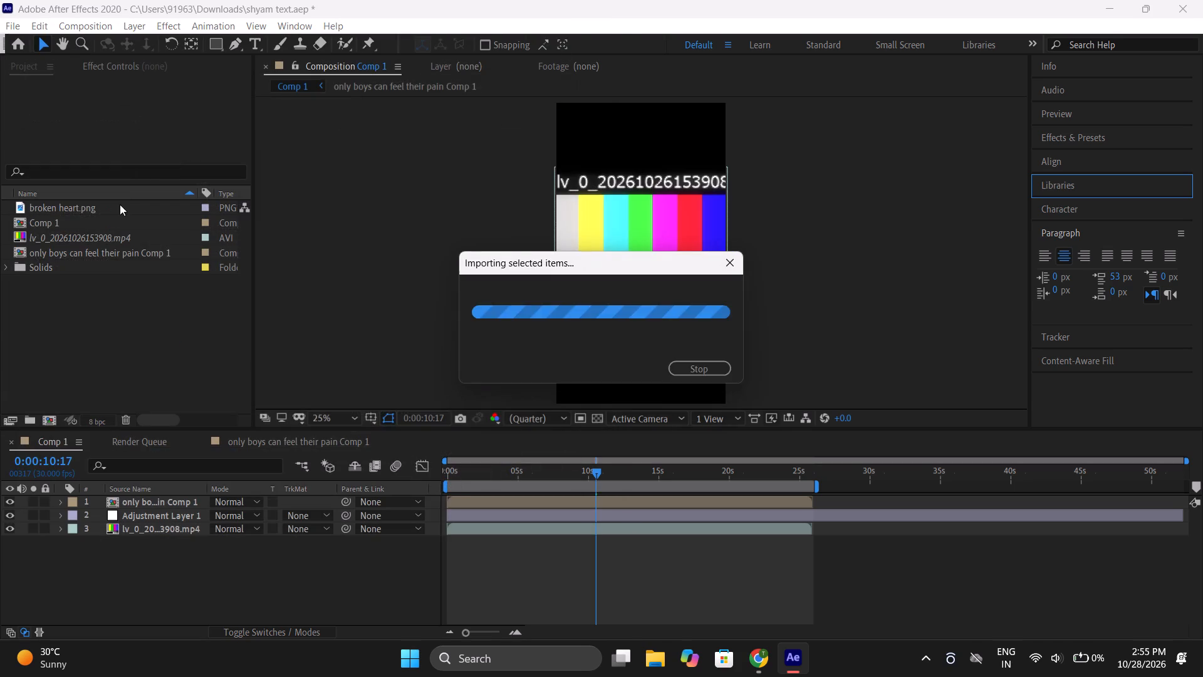
Place lv_0_20261028121949.mp4 as the bottom layer of Comp 1 and delete the missing lv_0_20261026153908.mp4 layer.
drag(93, 249, 207, 563)
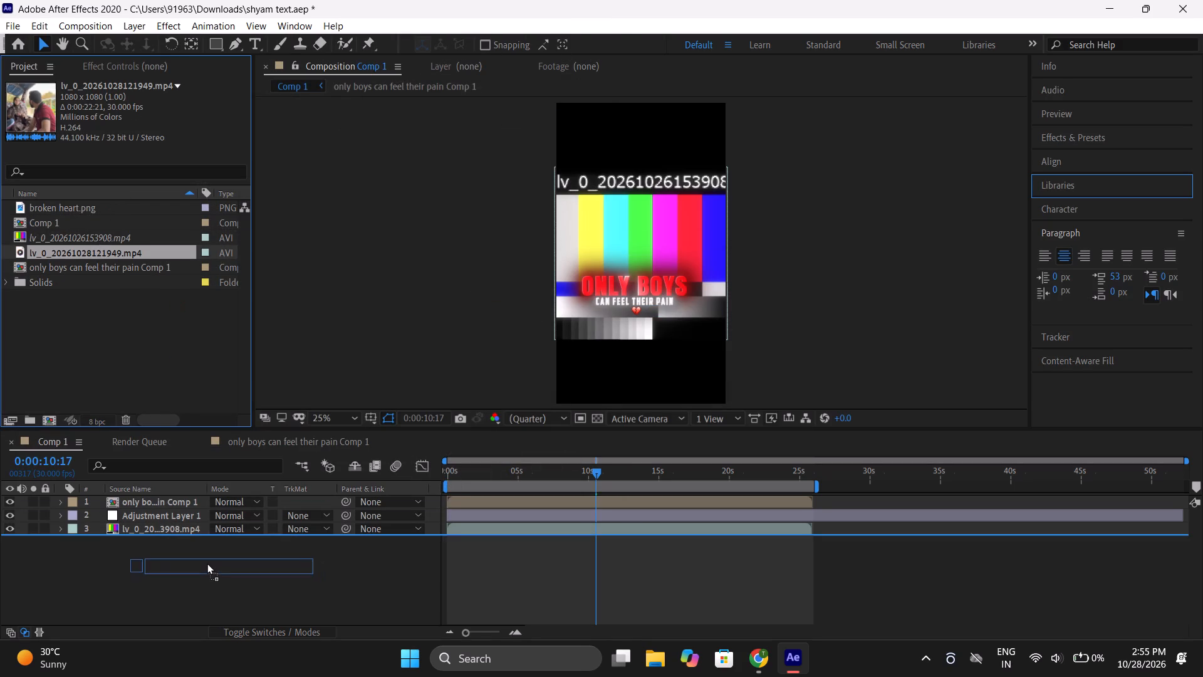
drag(207, 563, 204, 563)
click(158, 527)
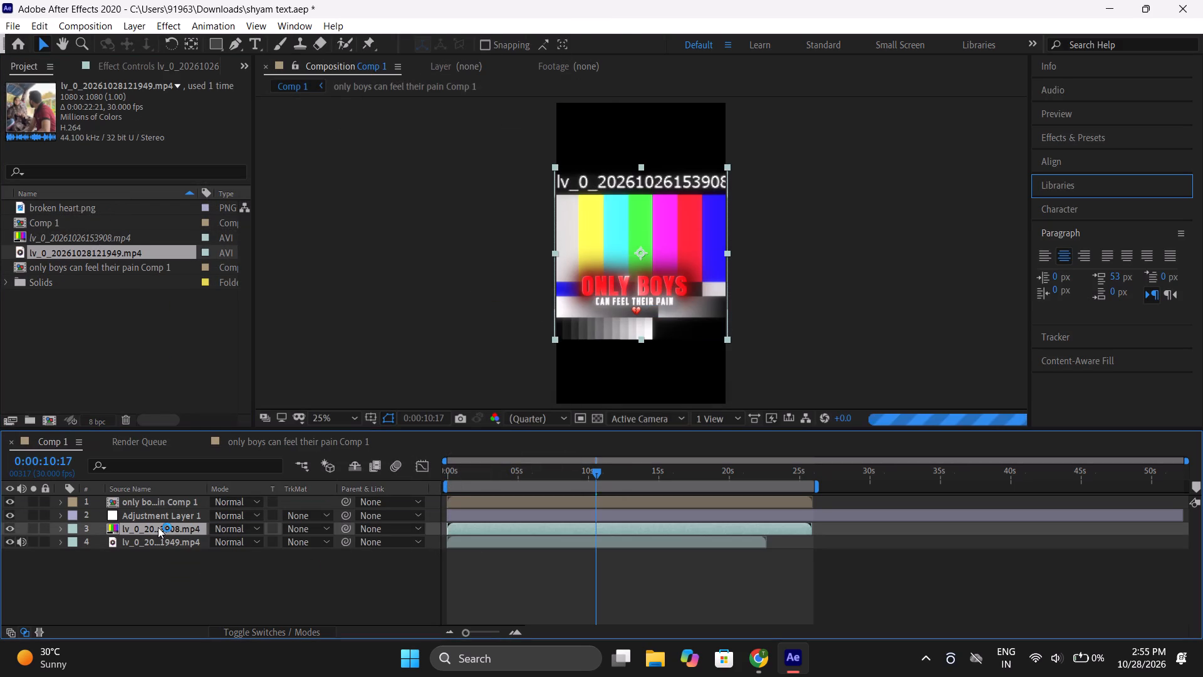
key(Delete)
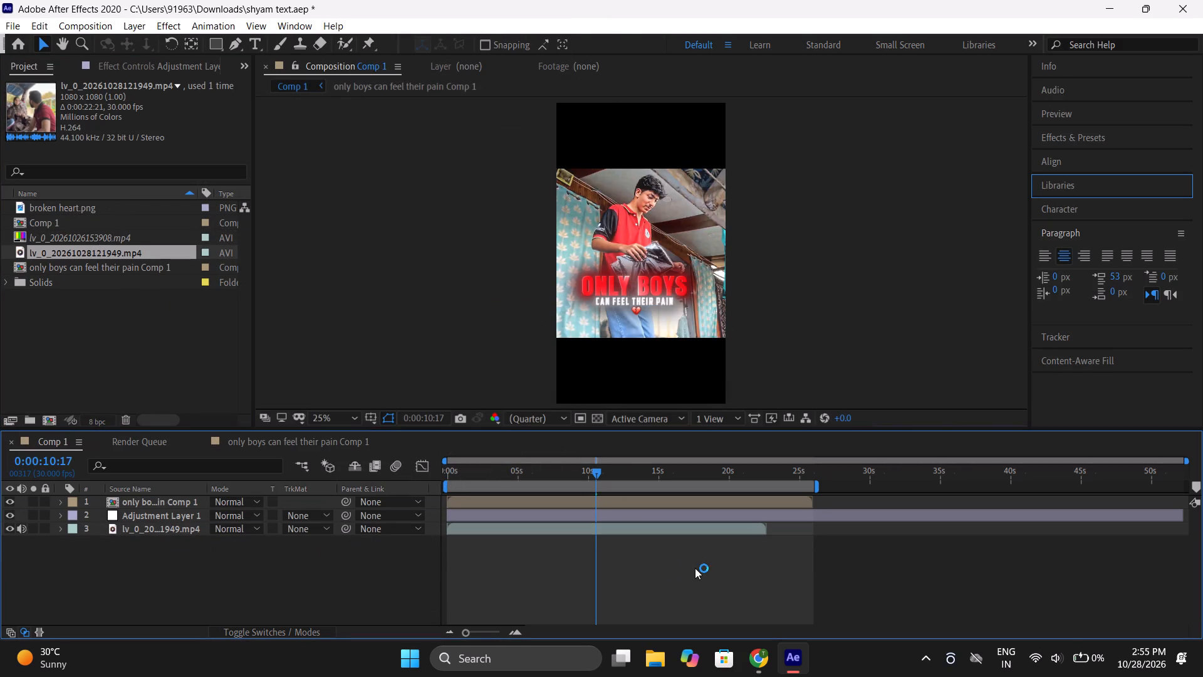
Shorten the Comp 1 work area to finish at the new clip's end, at about 0:00:22:22.
drag(815, 488, 794, 490)
drag(794, 490, 769, 481)
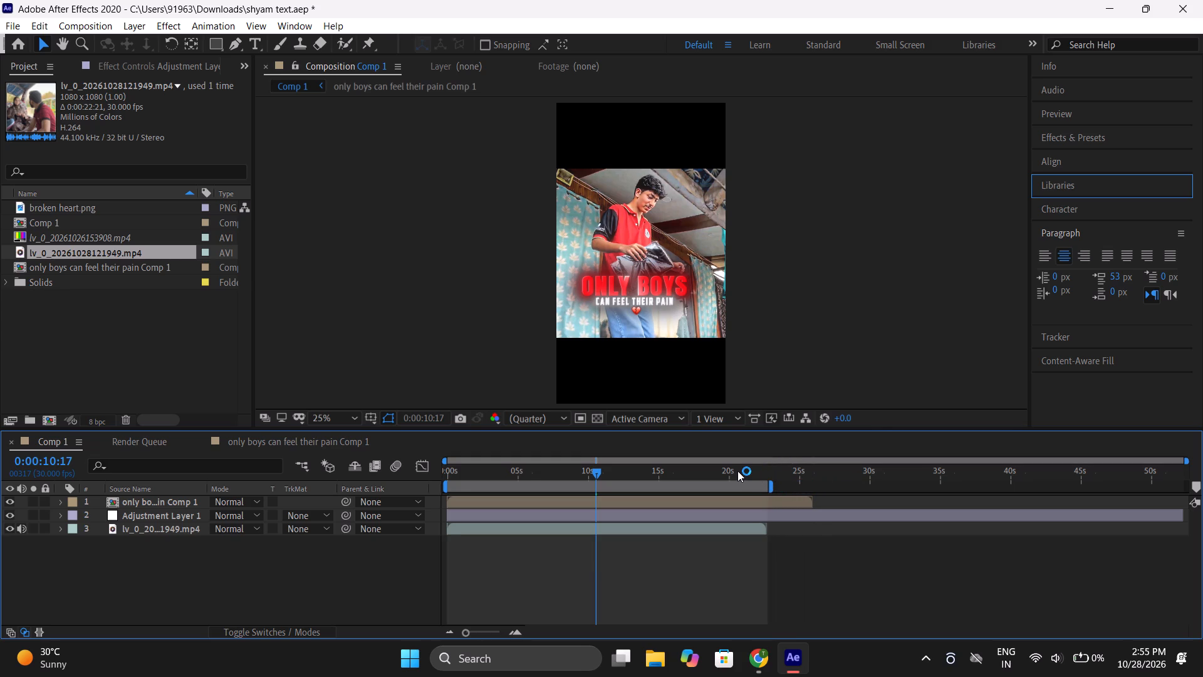
At 0:00:19:19, open the nested only boys can feel their pain composition and apply the Explosion animation preset to its text layer.
click(737, 471)
drag(737, 471, 719, 471)
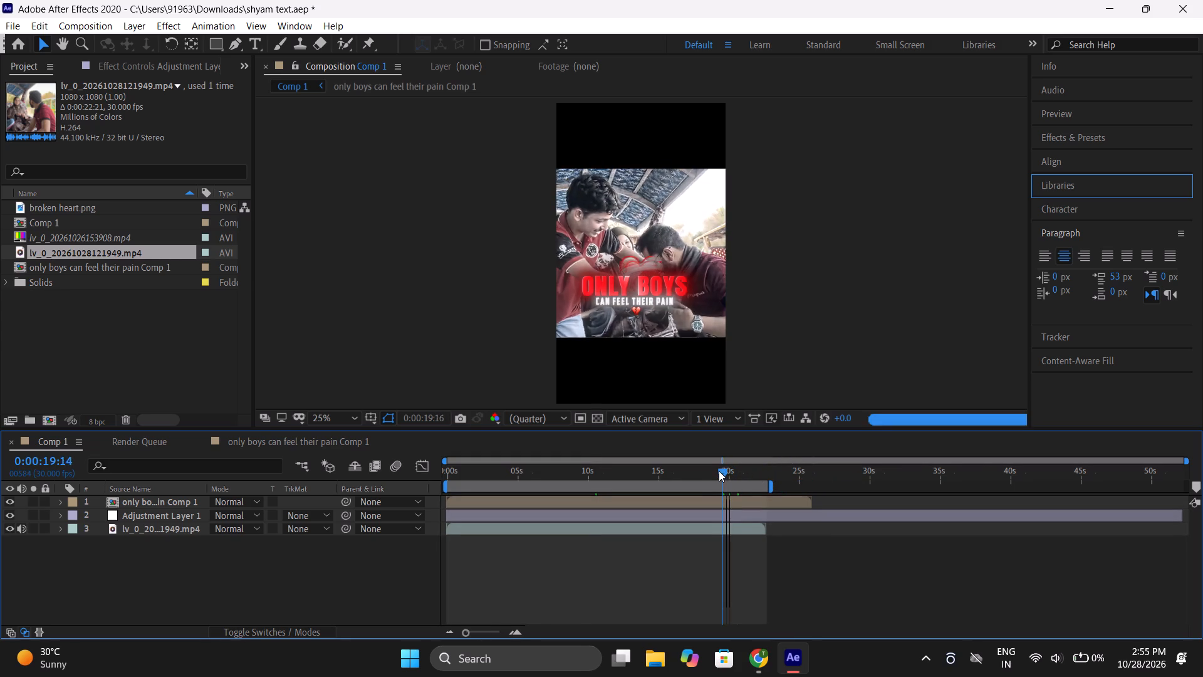
drag(719, 471, 724, 469)
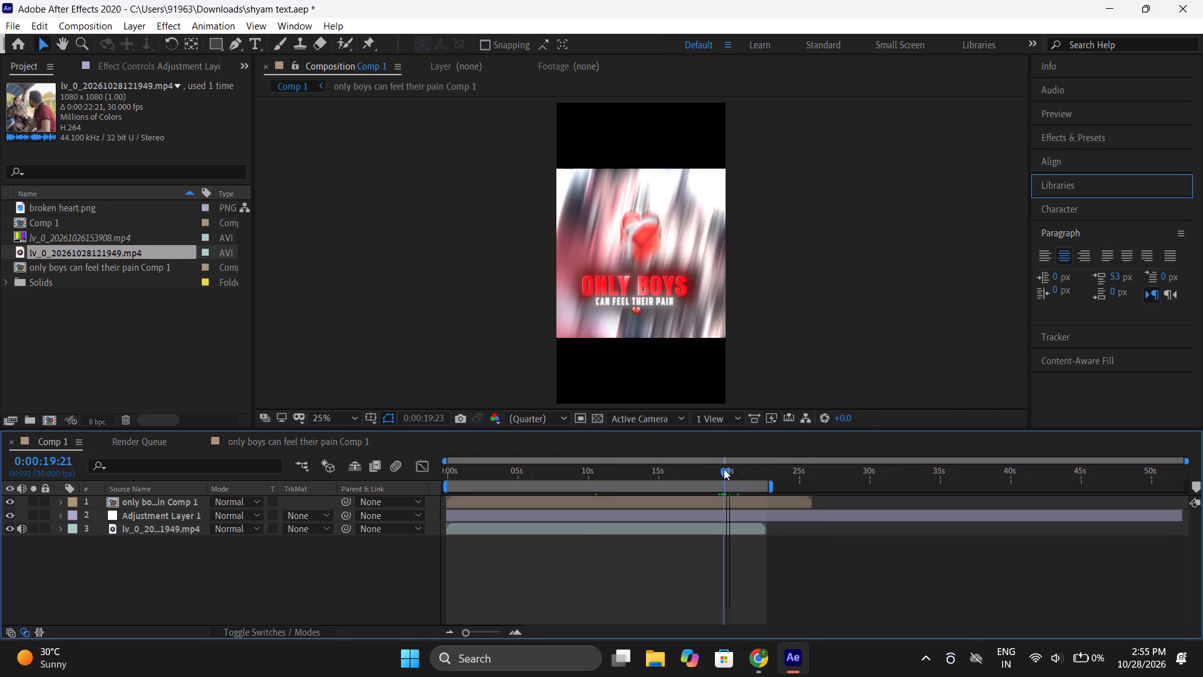
drag(724, 469, 725, 469)
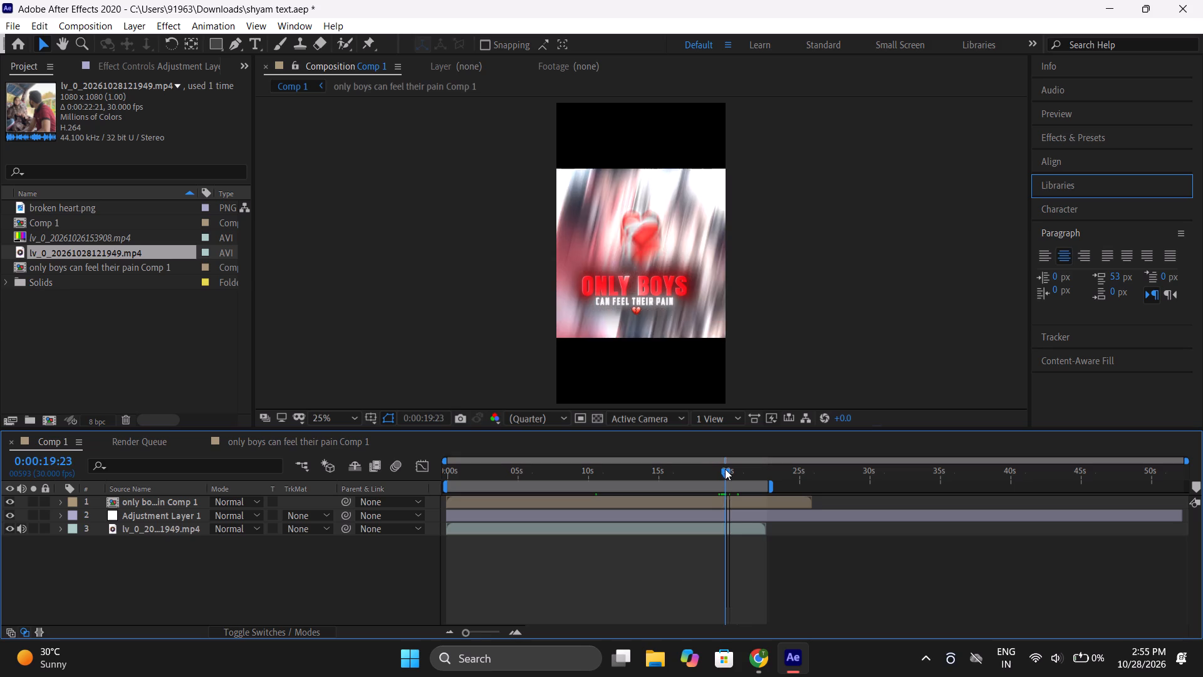
drag(725, 469, 724, 470)
click(723, 470)
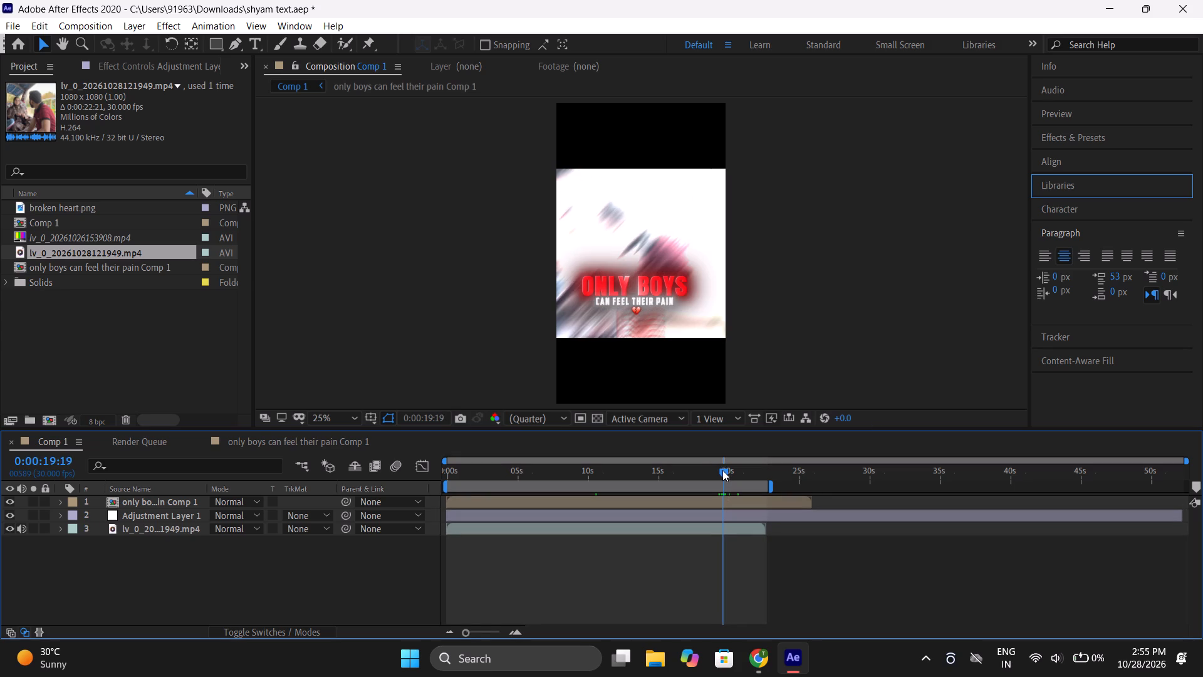
double_click(701, 502)
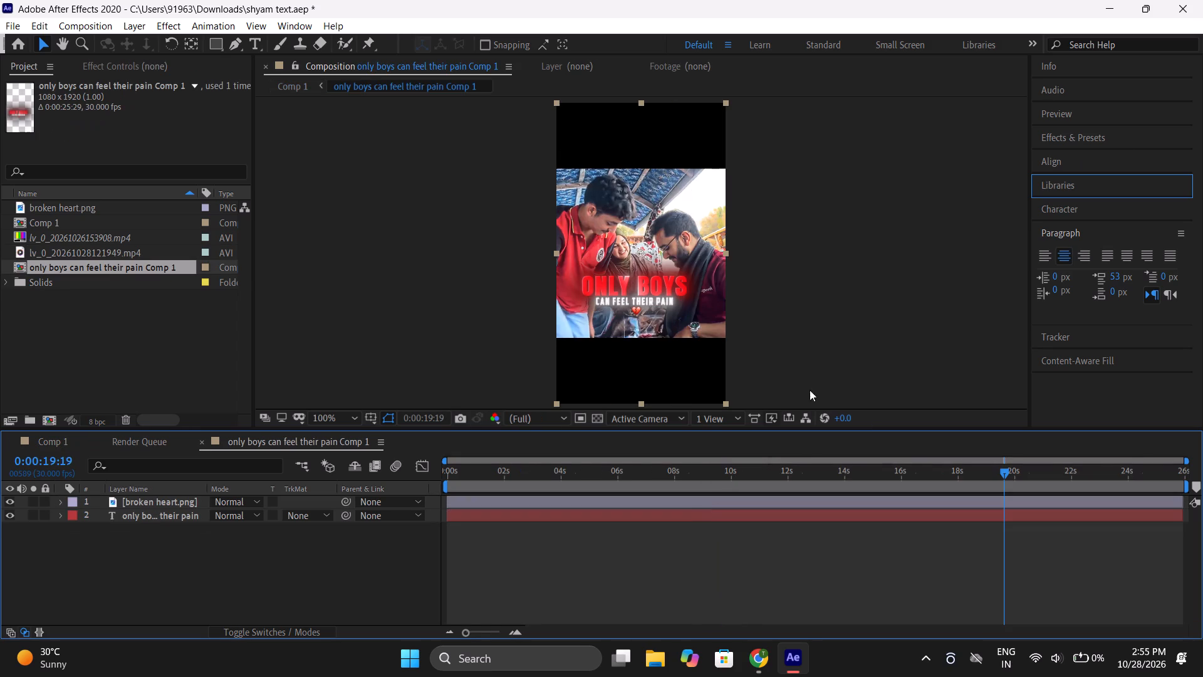
click(1108, 135)
click(1105, 160)
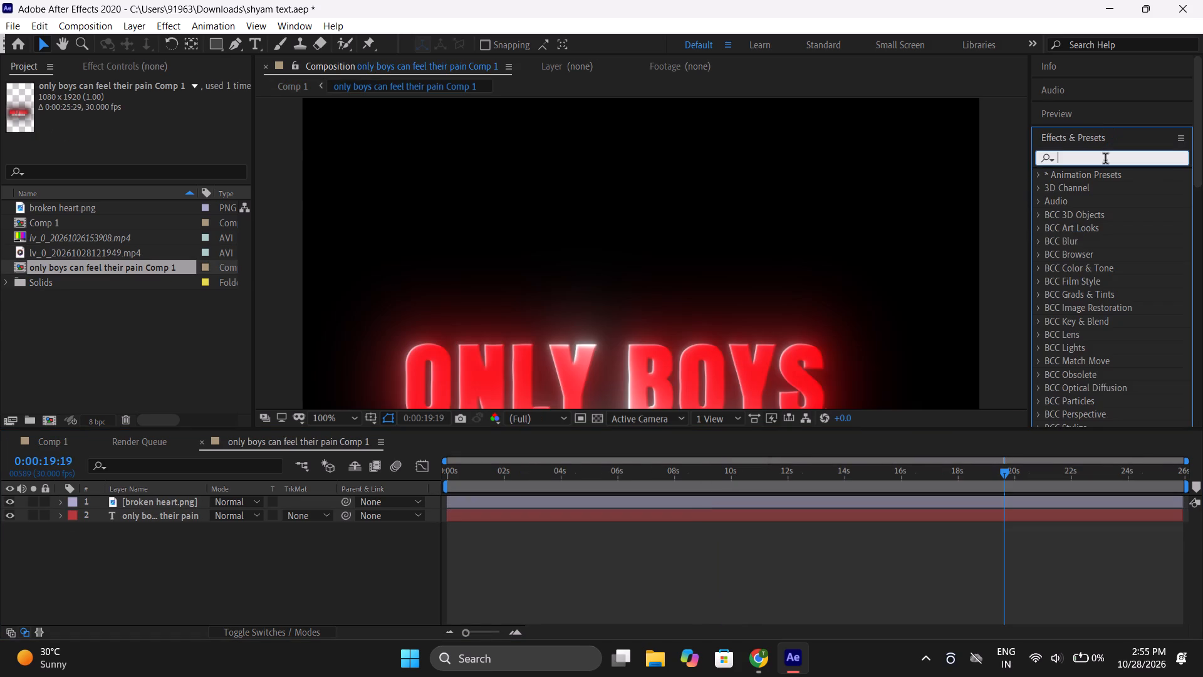
text(expl)
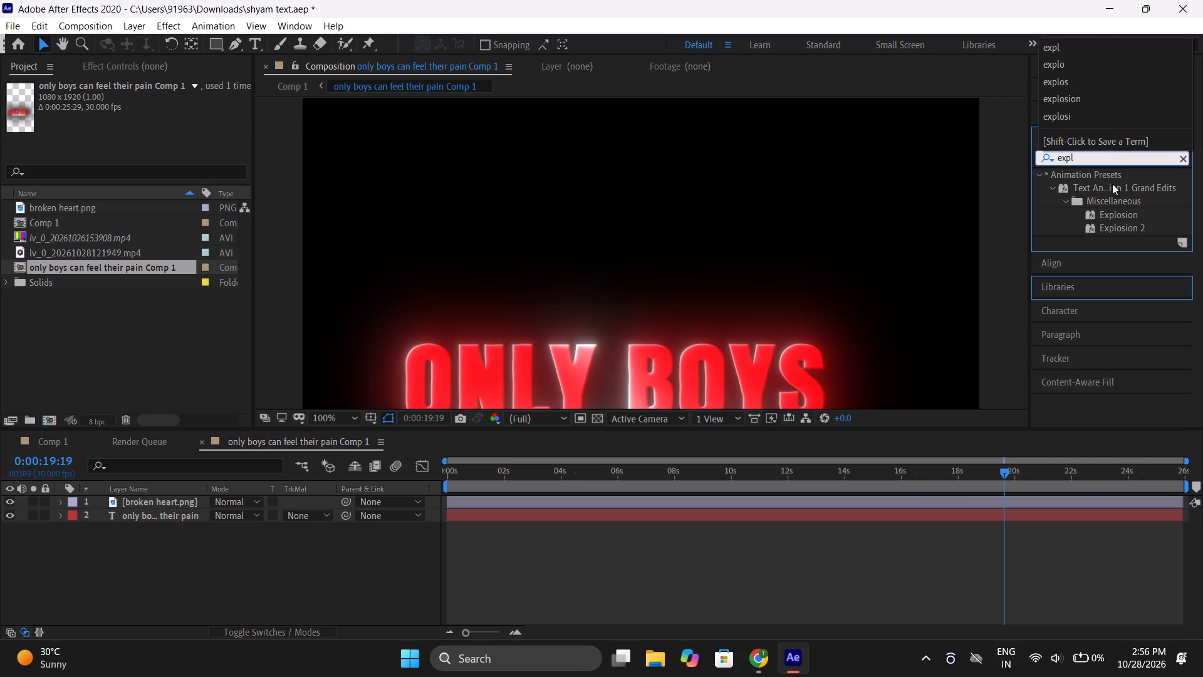
drag(1115, 211, 889, 508)
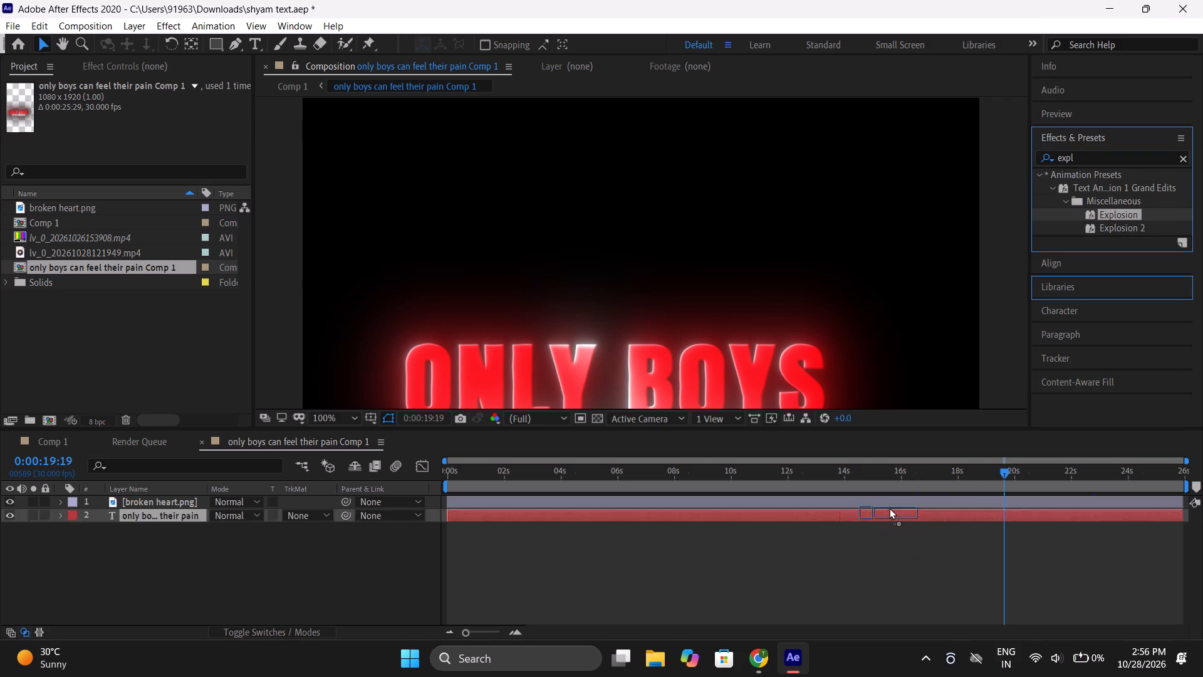
drag(889, 508, 888, 515)
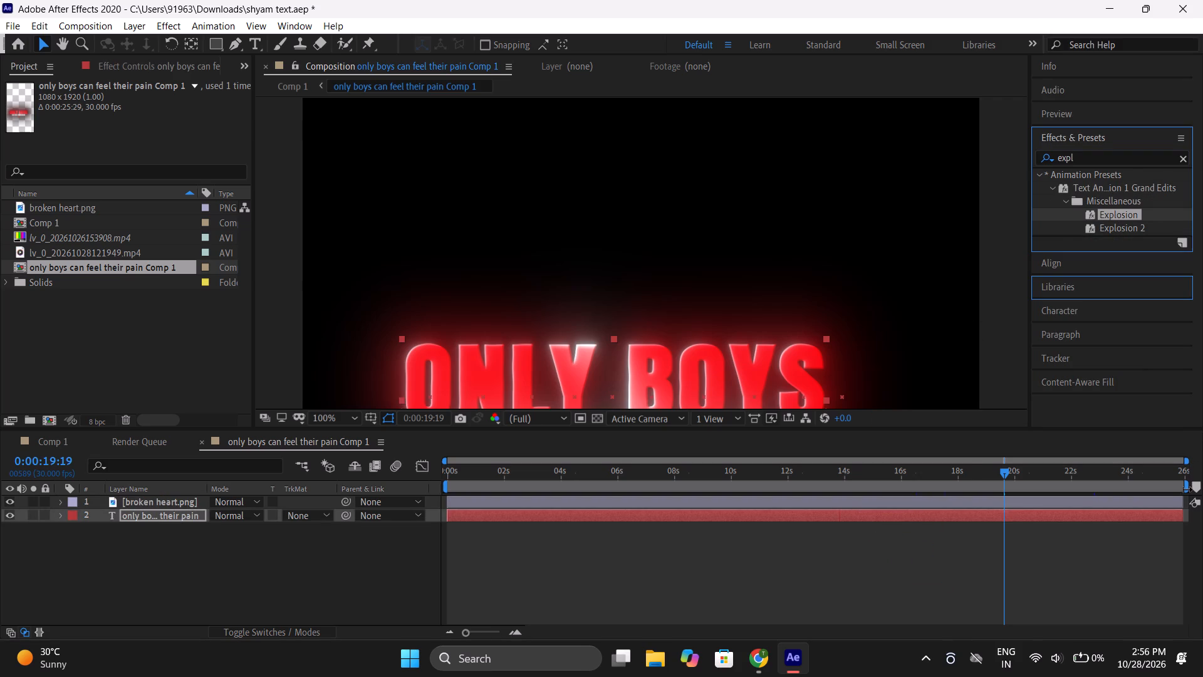
Delete the broken heart.png layer from the nested text composition.
drag(1181, 502, 1002, 507)
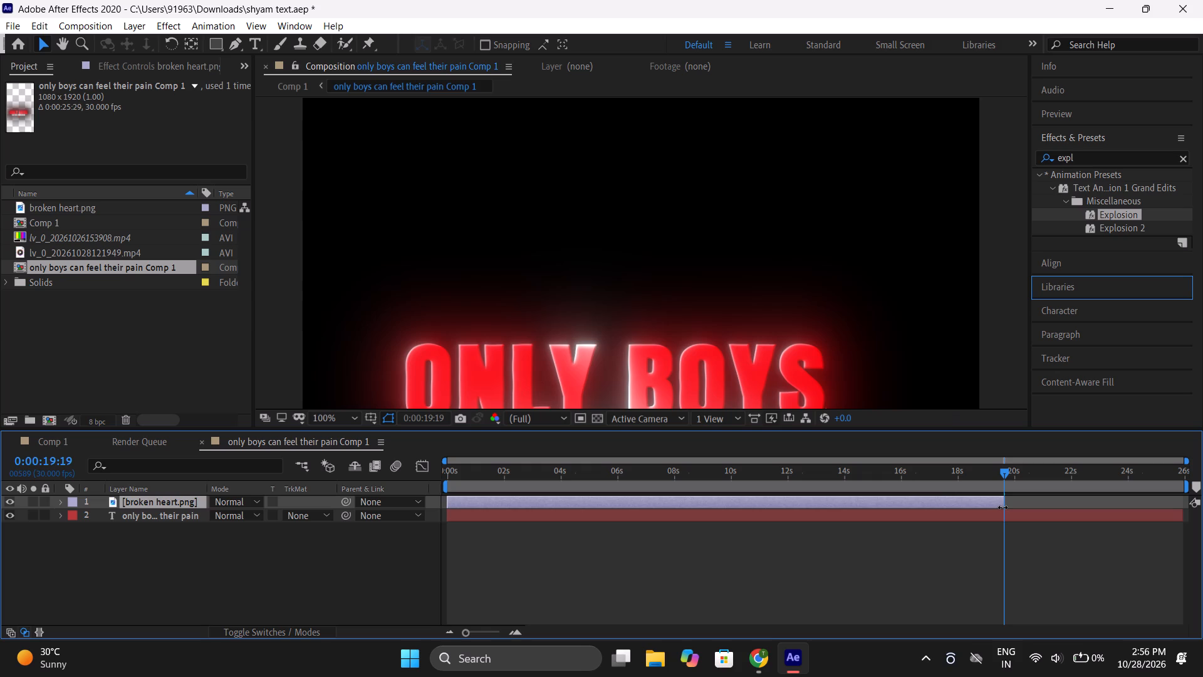
ctrl+scroll(561, 291, down, 1)
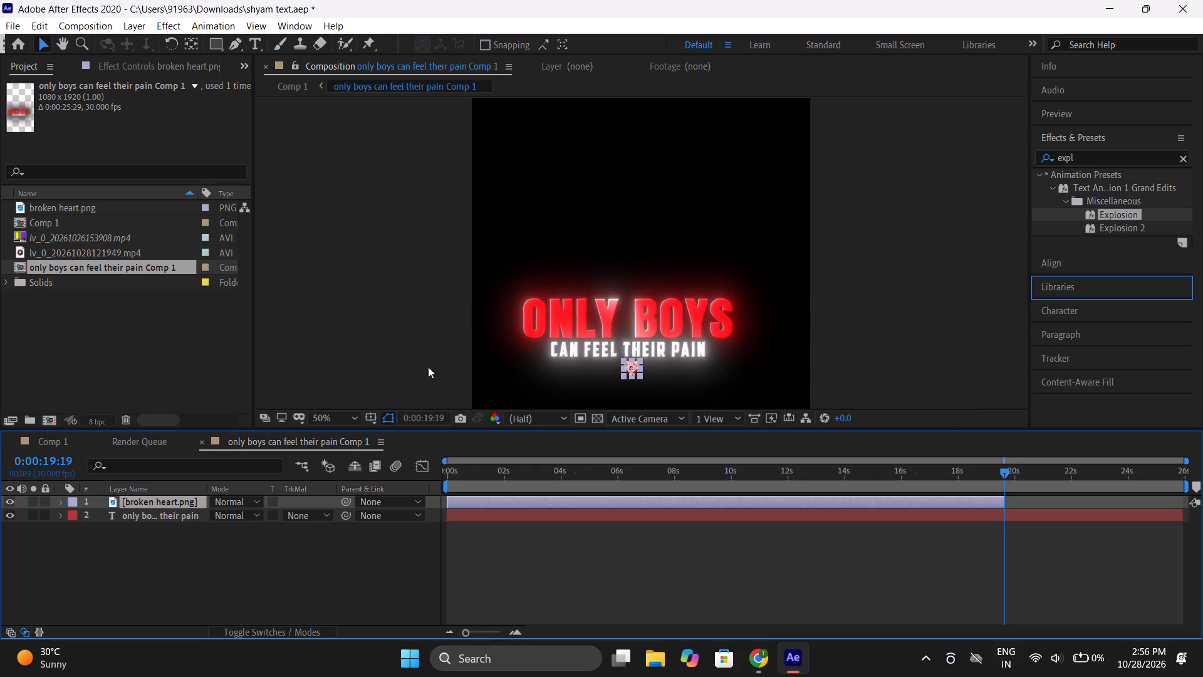
key(Delete)
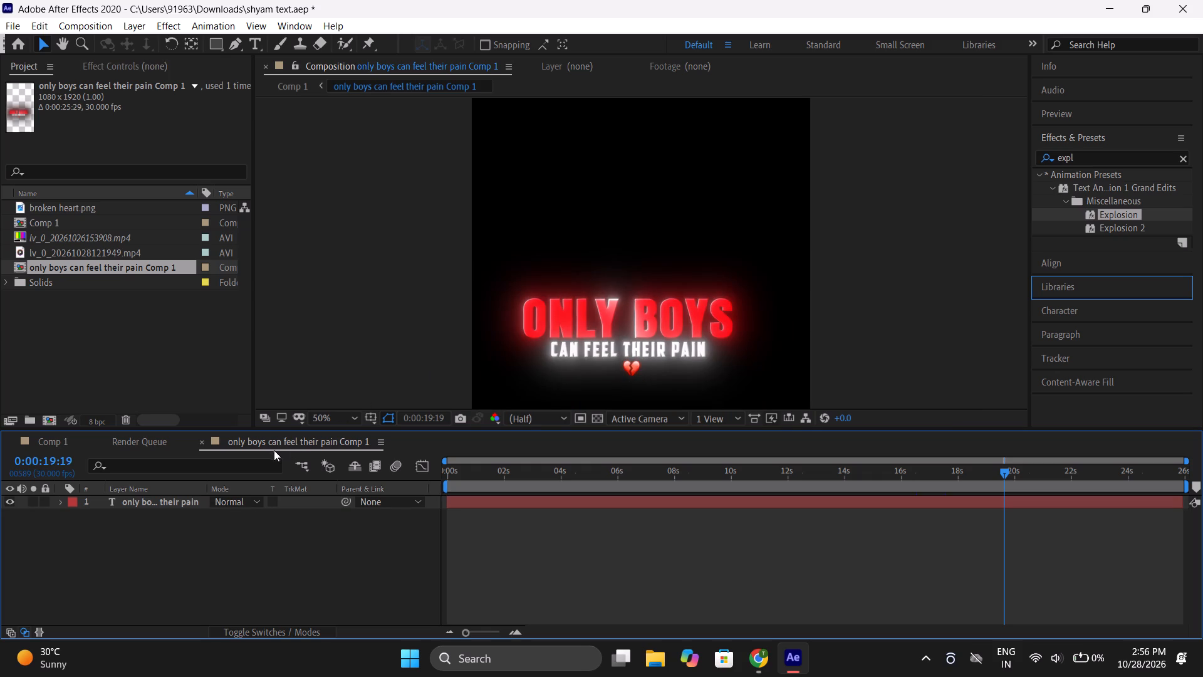
Replace the ONLY BOYS headline with "special gift" and reduce its font size to 144 px.
double_click(578, 332)
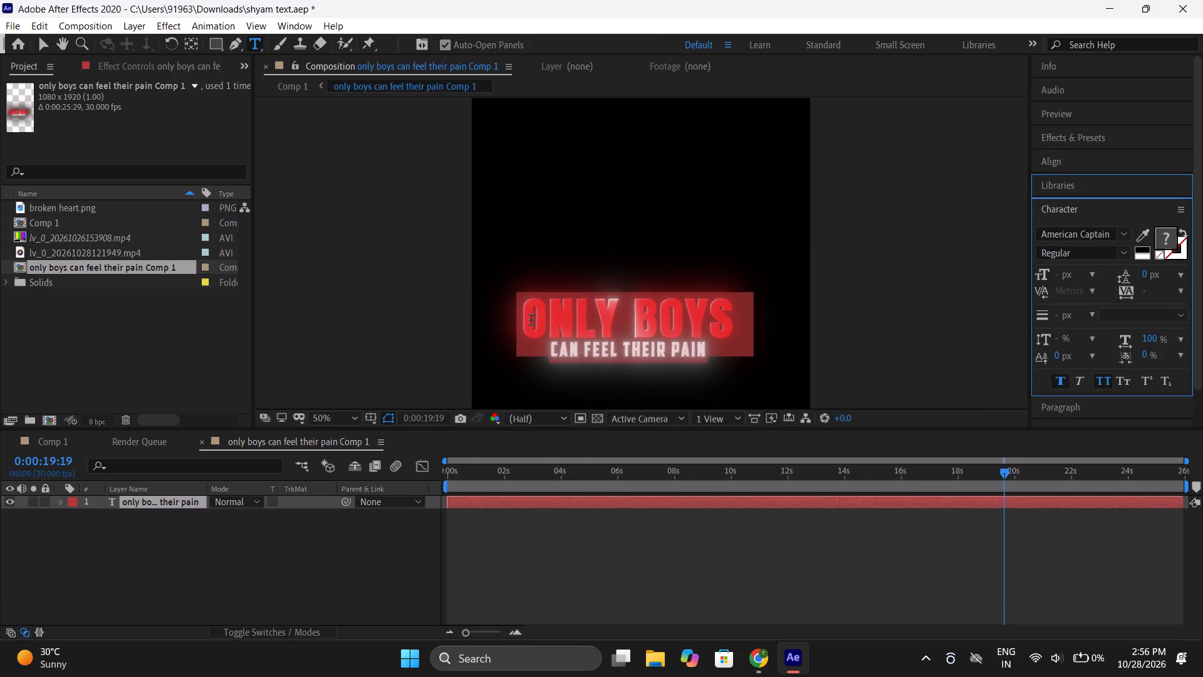
drag(521, 319, 746, 308)
key(BackSpace)
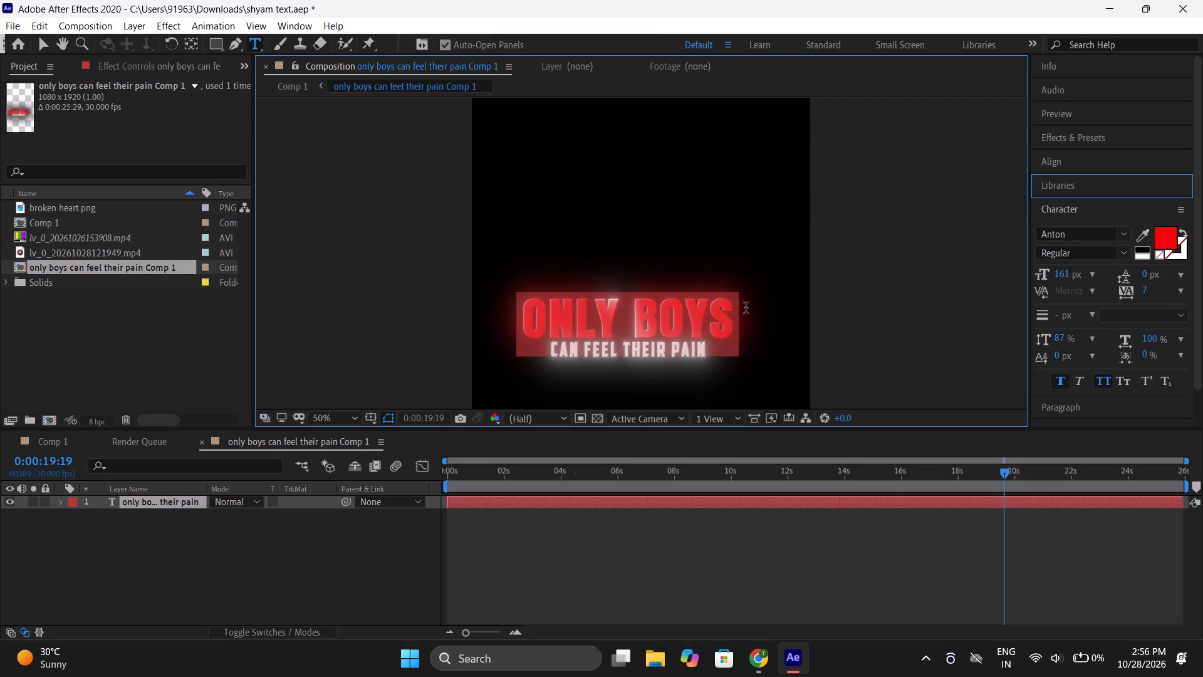
text(special gift)
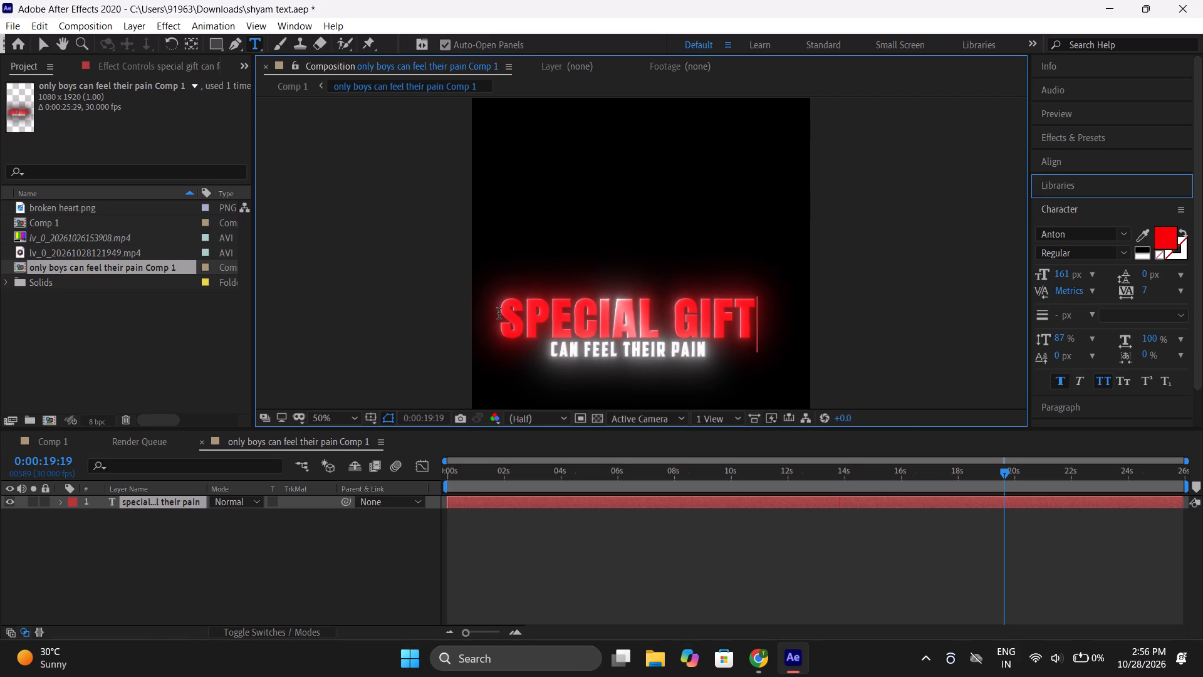
drag(495, 316, 753, 302)
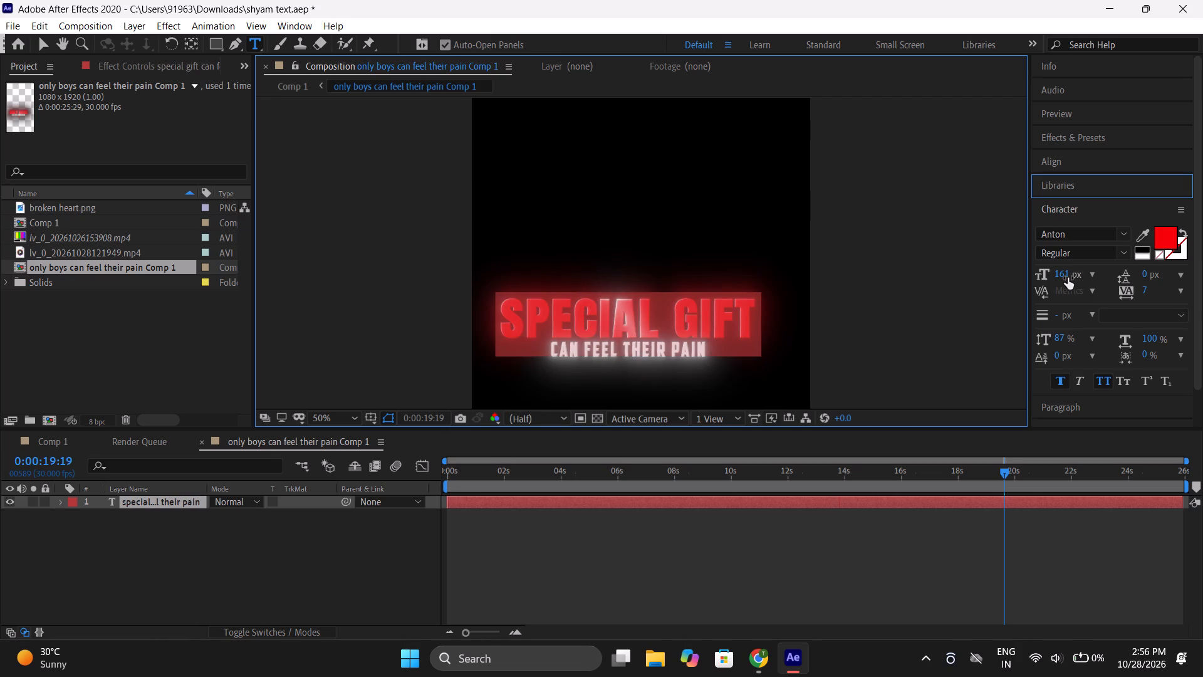
drag(1068, 278, 1051, 278)
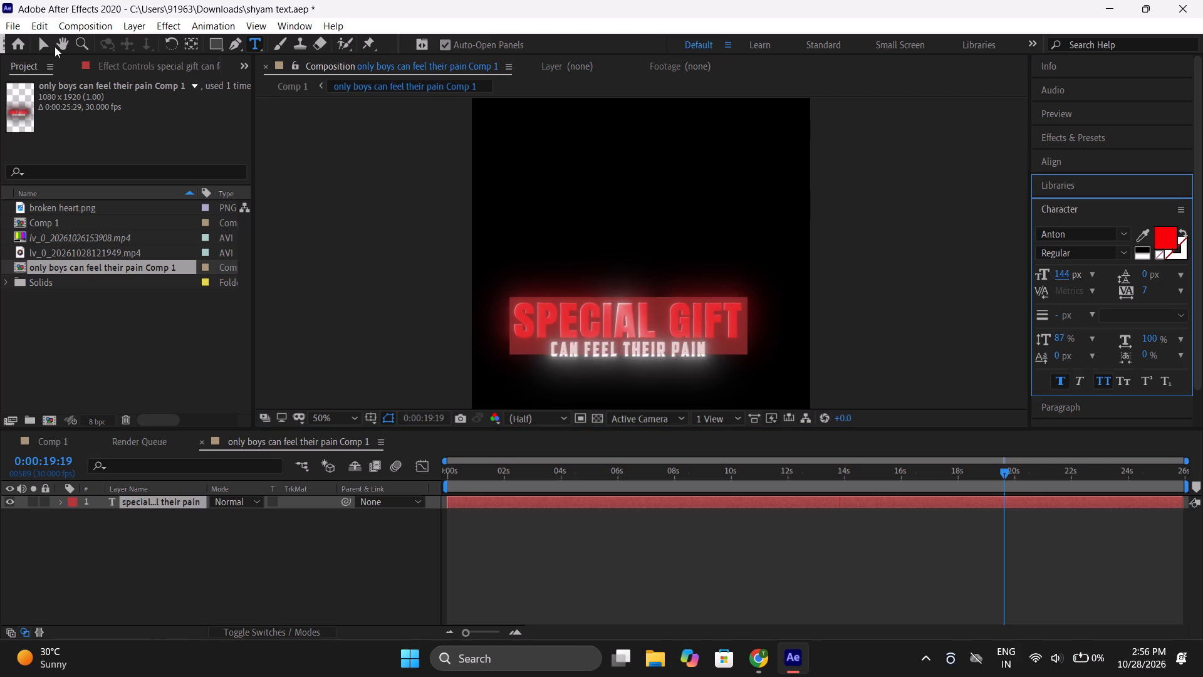
Move the text layer sideways so it is centred horizontally in the nested composition's frame.
drag(44, 45, 635, 315)
drag(626, 337, 648, 334)
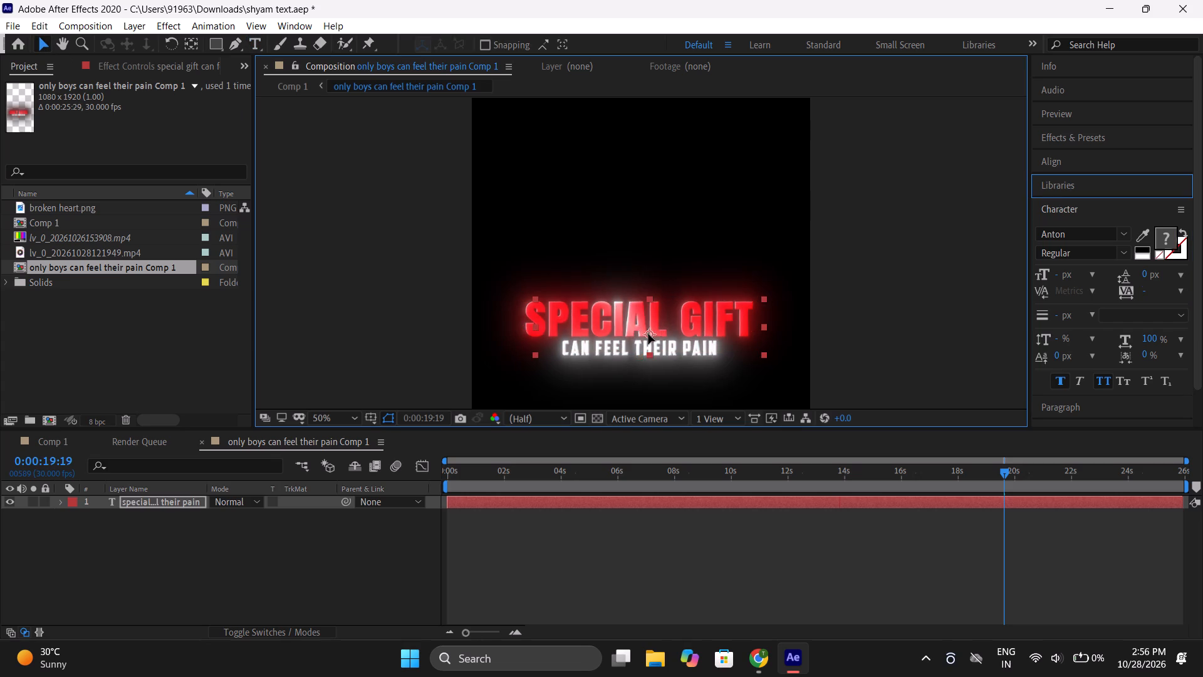
drag(648, 334, 641, 335)
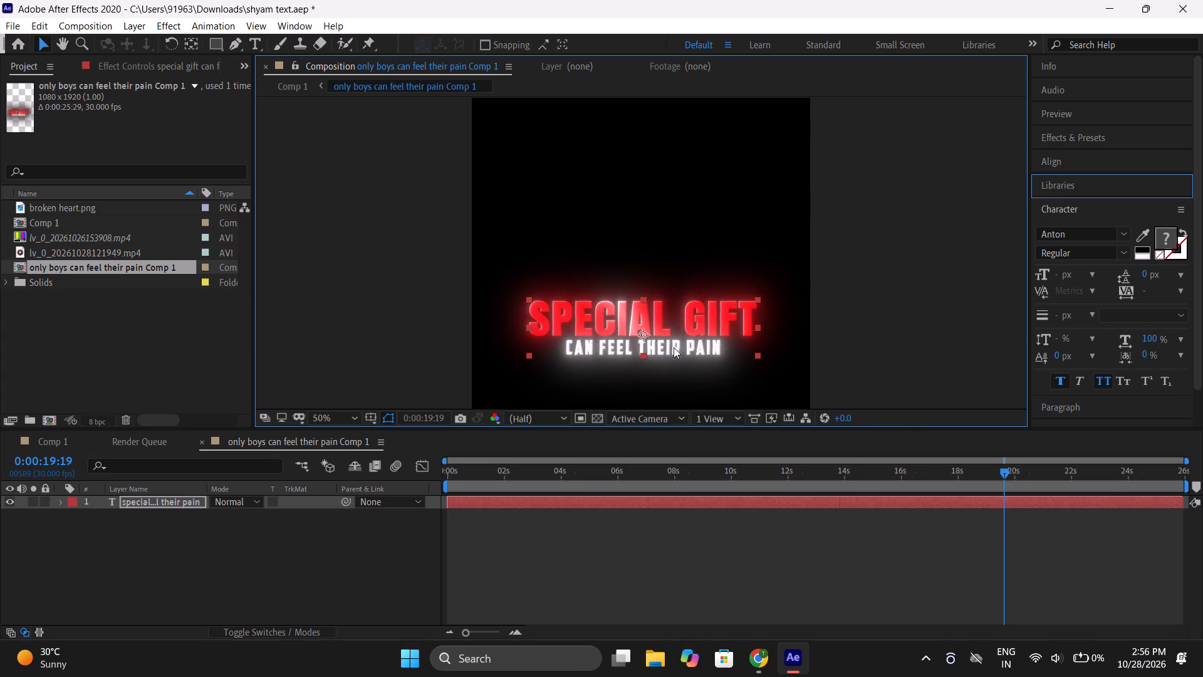
Replace the second text line, CAN FEEL THEIR PAIN, with "from student in kashmir".
double_click(674, 347)
drag(565, 351, 711, 352)
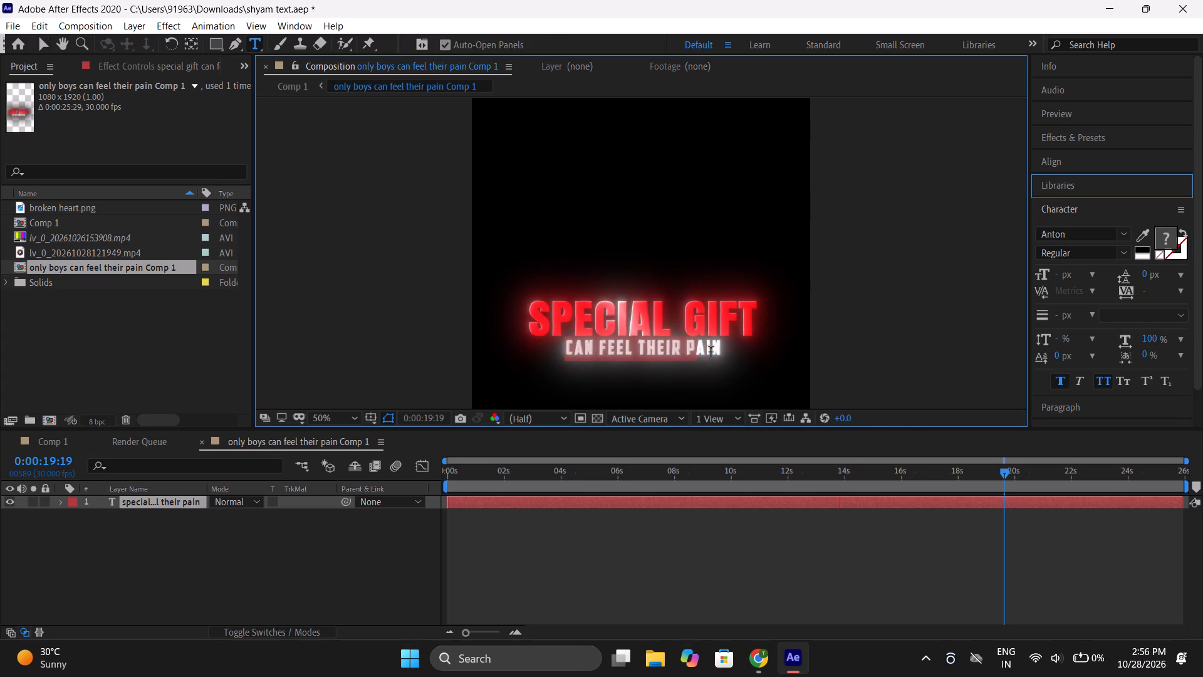
drag(711, 352, 724, 353)
key(BackSpace)
text(from student in kashmir)
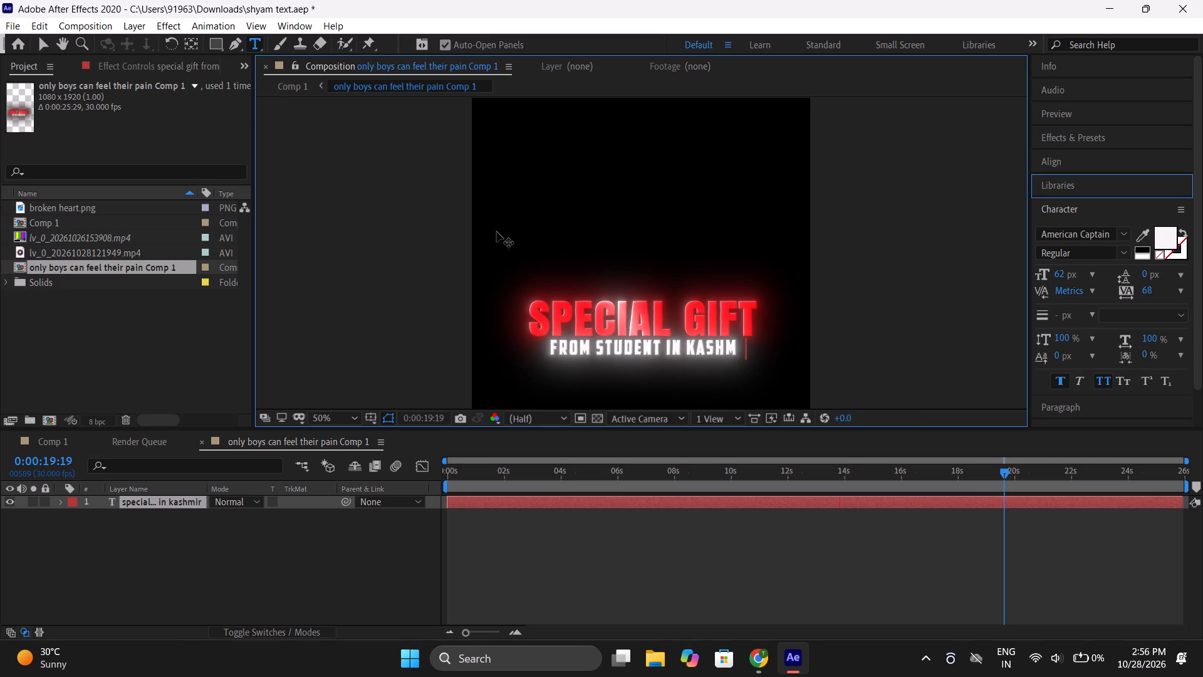
Return to Comp 1 and preview the text over the clip from 0:00:19:19 forward and back to 0:00:12:19.
click(292, 89)
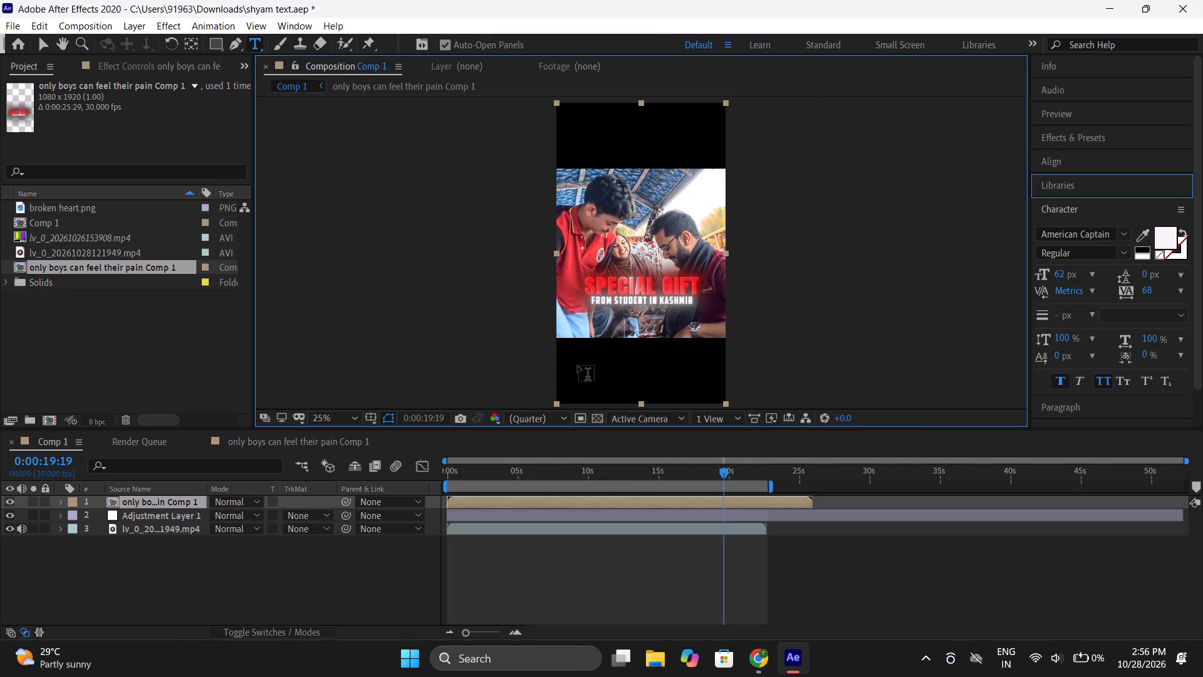
drag(721, 473, 728, 474)
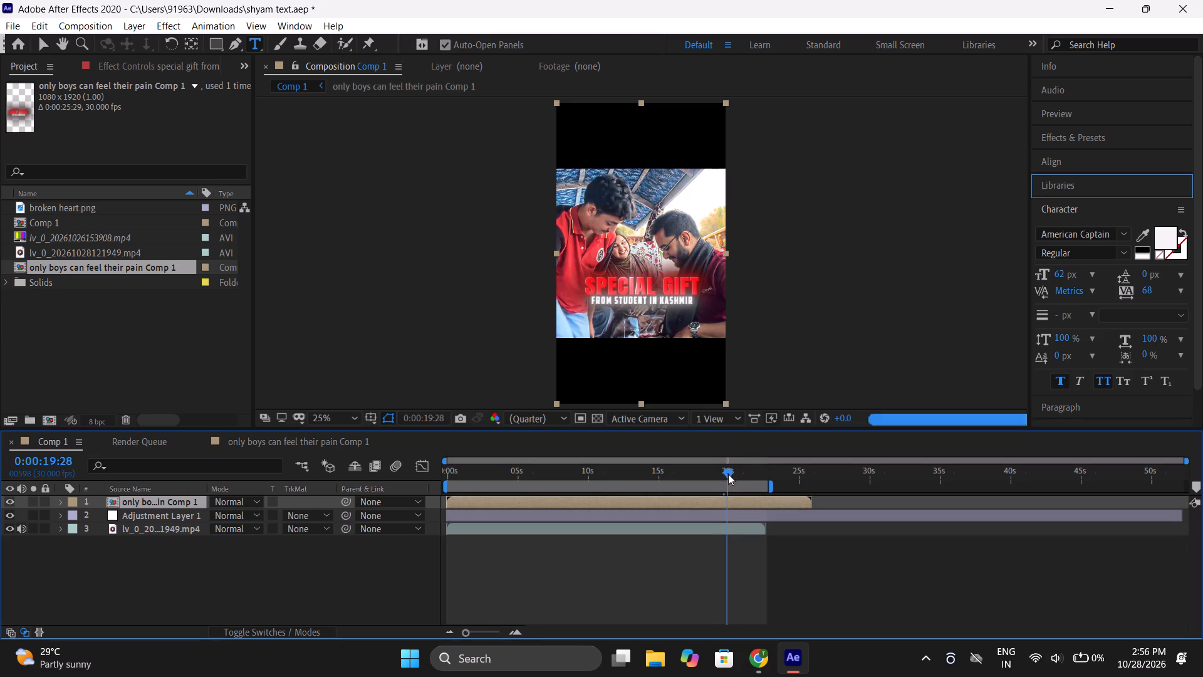
drag(728, 474, 622, 478)
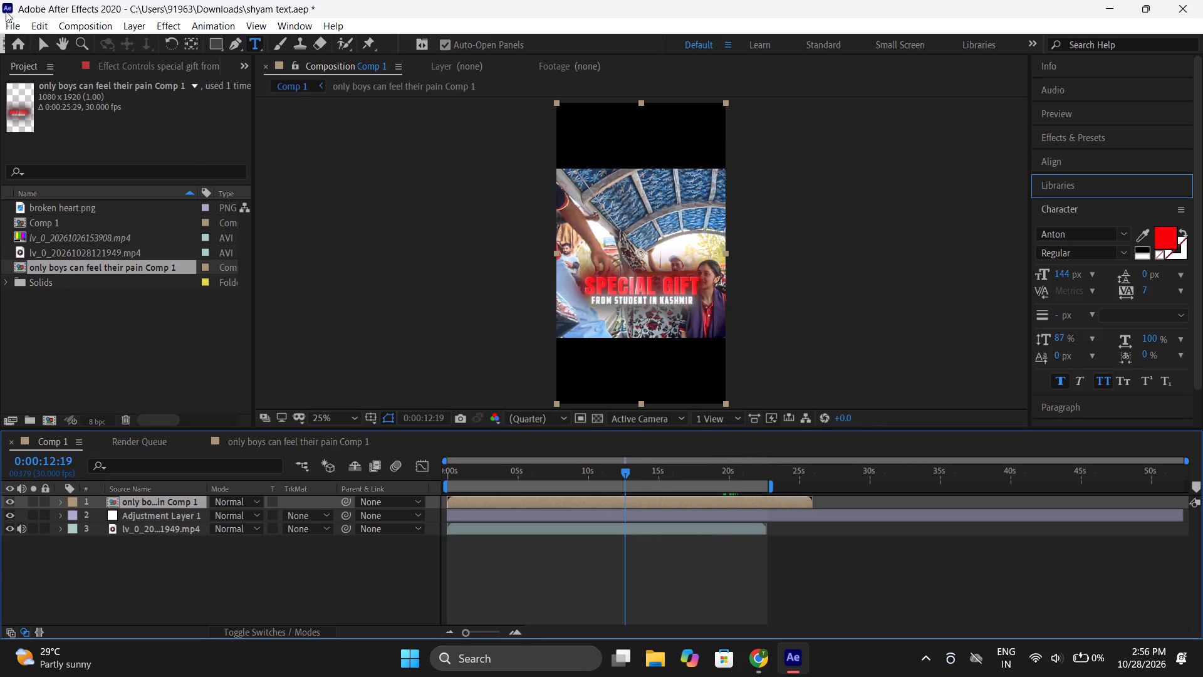
Add Comp 1 to the render queue and render it to Comp 1.avi with Best Settings and Lossless output.
click(10, 30)
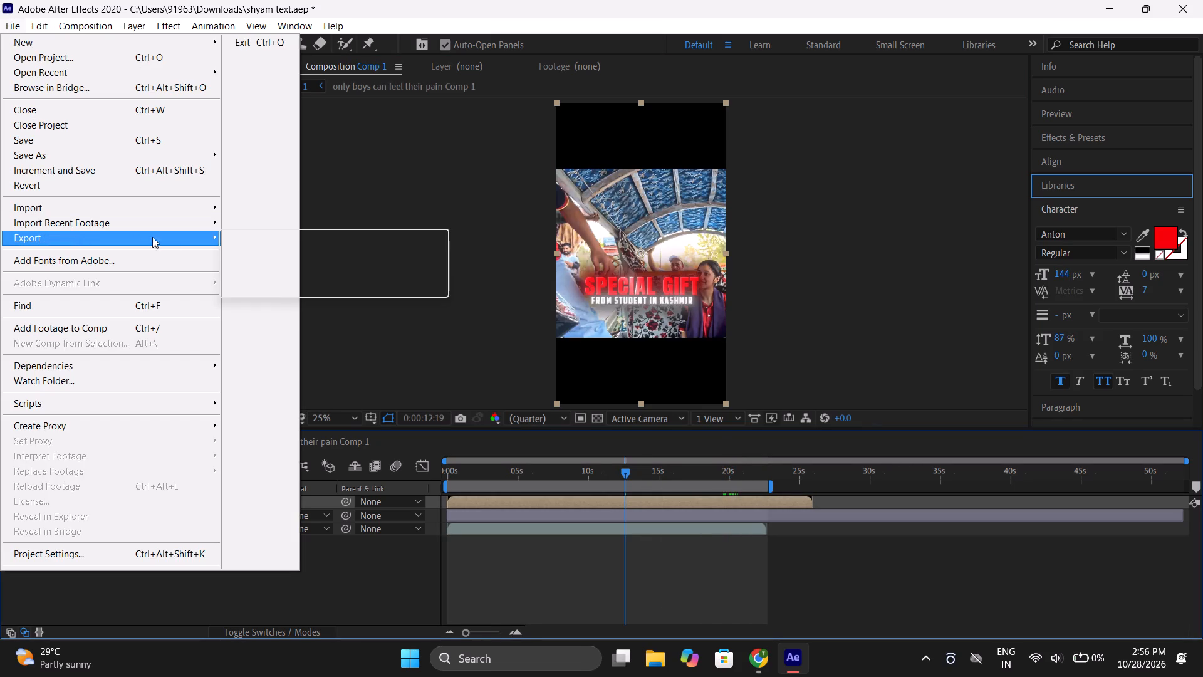
click(256, 254)
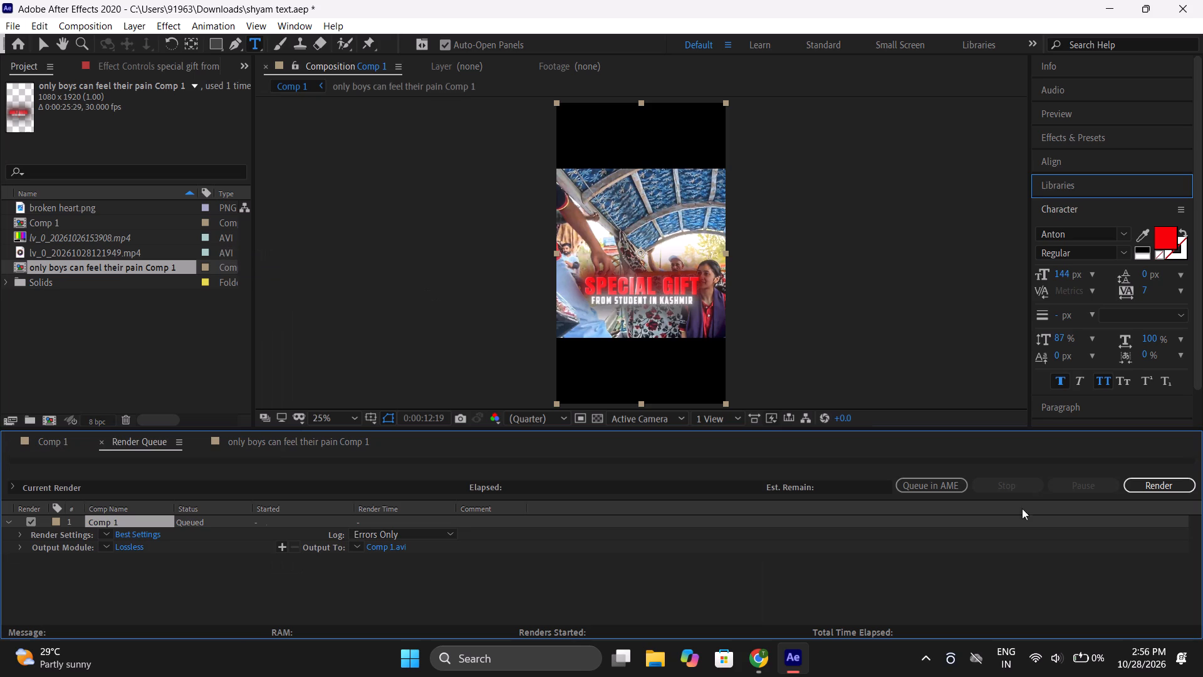
click(1159, 490)
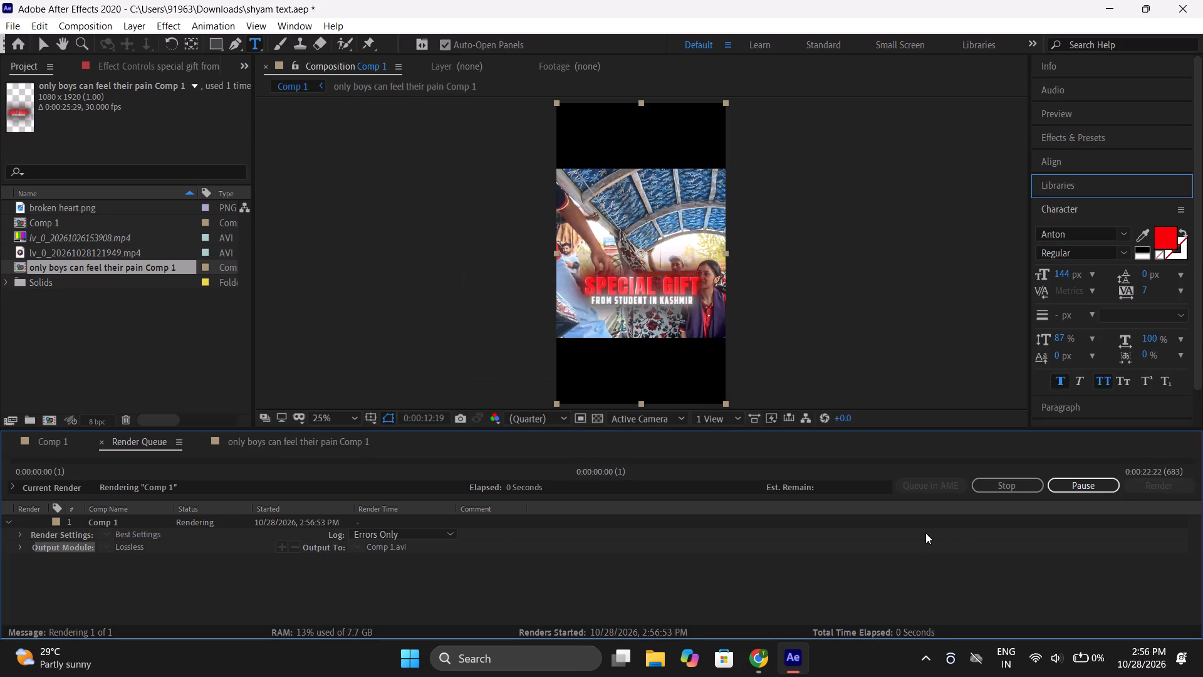
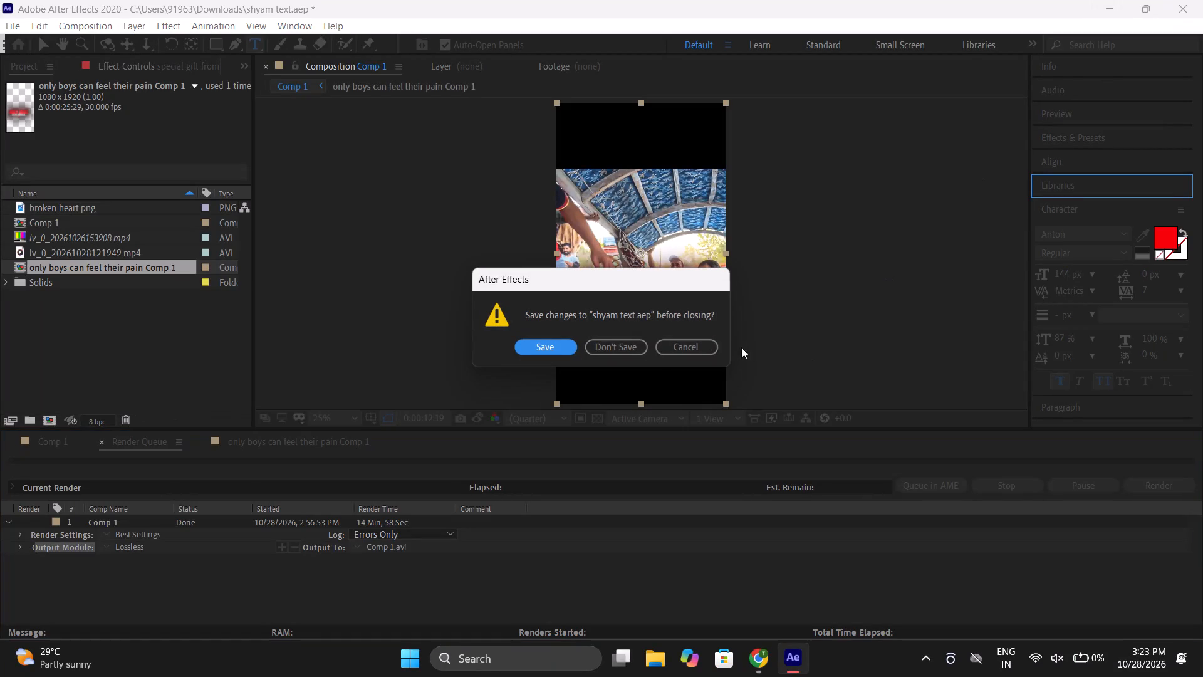
Close After Effects, discarding the changes to shyam text.aep.
click(594, 351)
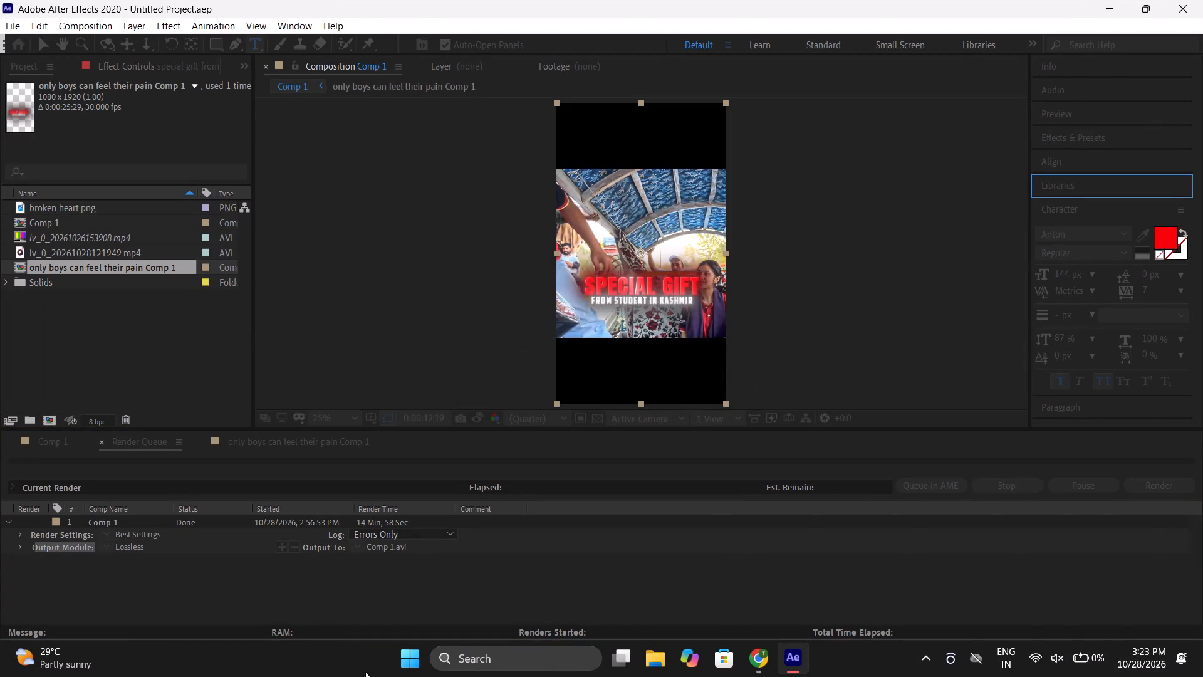
Find the AVI to MP4 converter among the installed Utilities & Tools apps and launch it.
click(434, 660)
scroll(612, 421, down, 1)
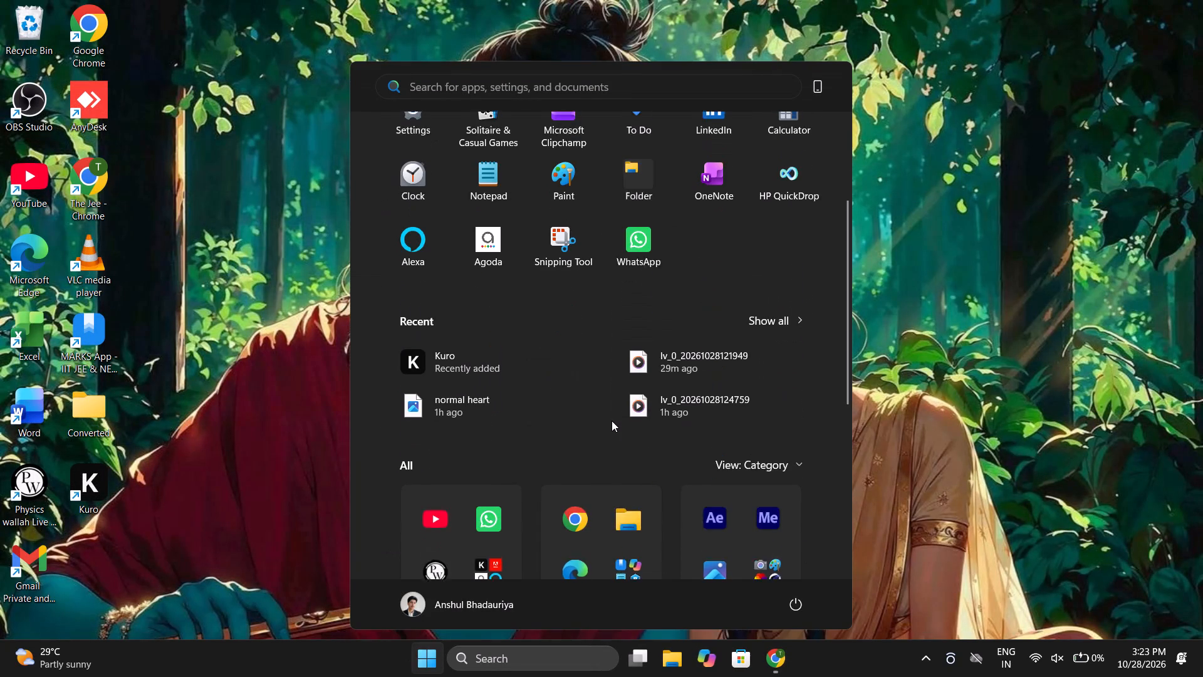
scroll(612, 421, down, 1)
scroll(530, 530, down, 1)
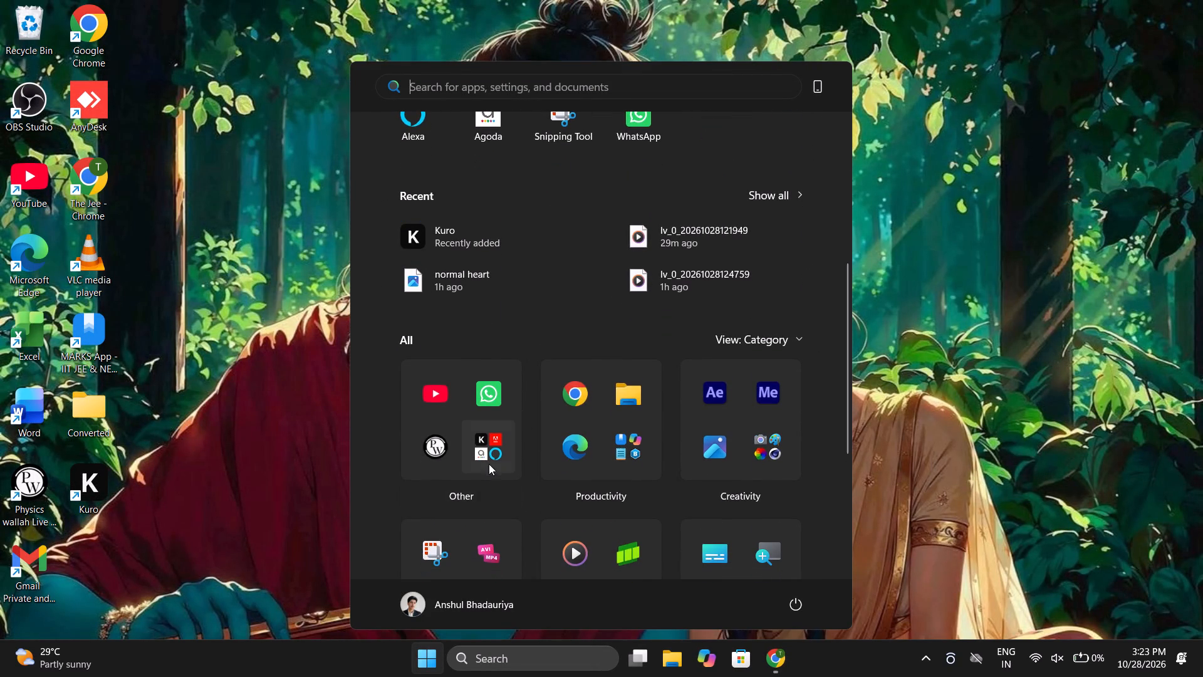
scroll(487, 462, down, 2)
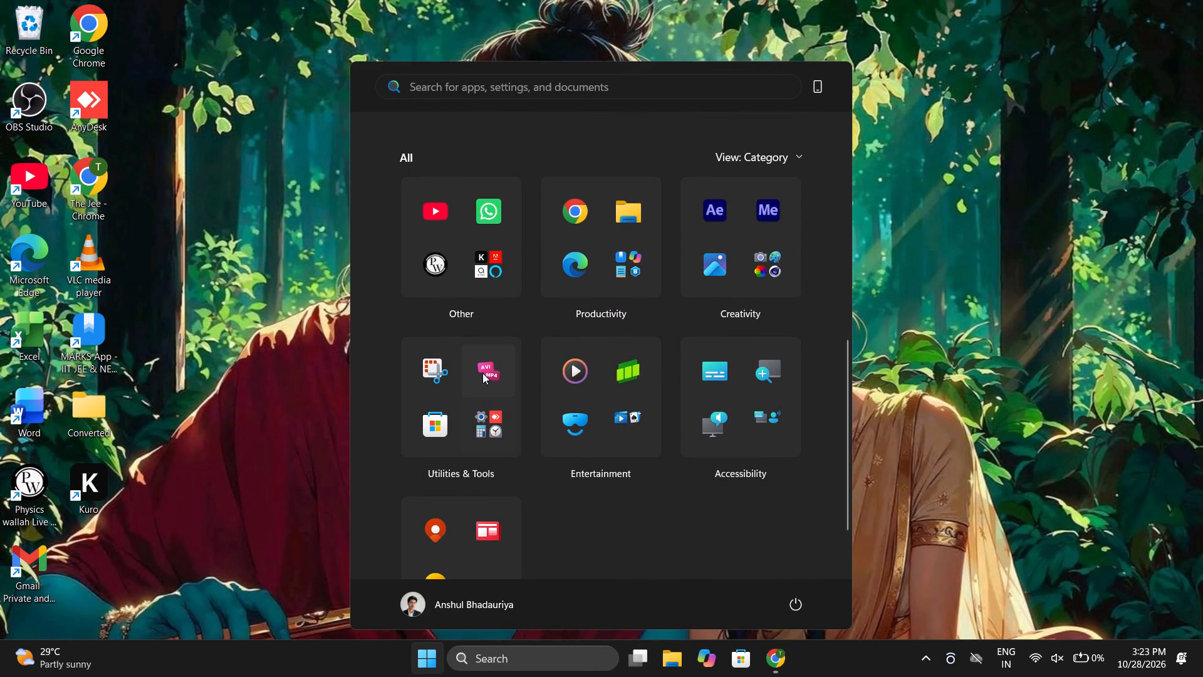
click(482, 373)
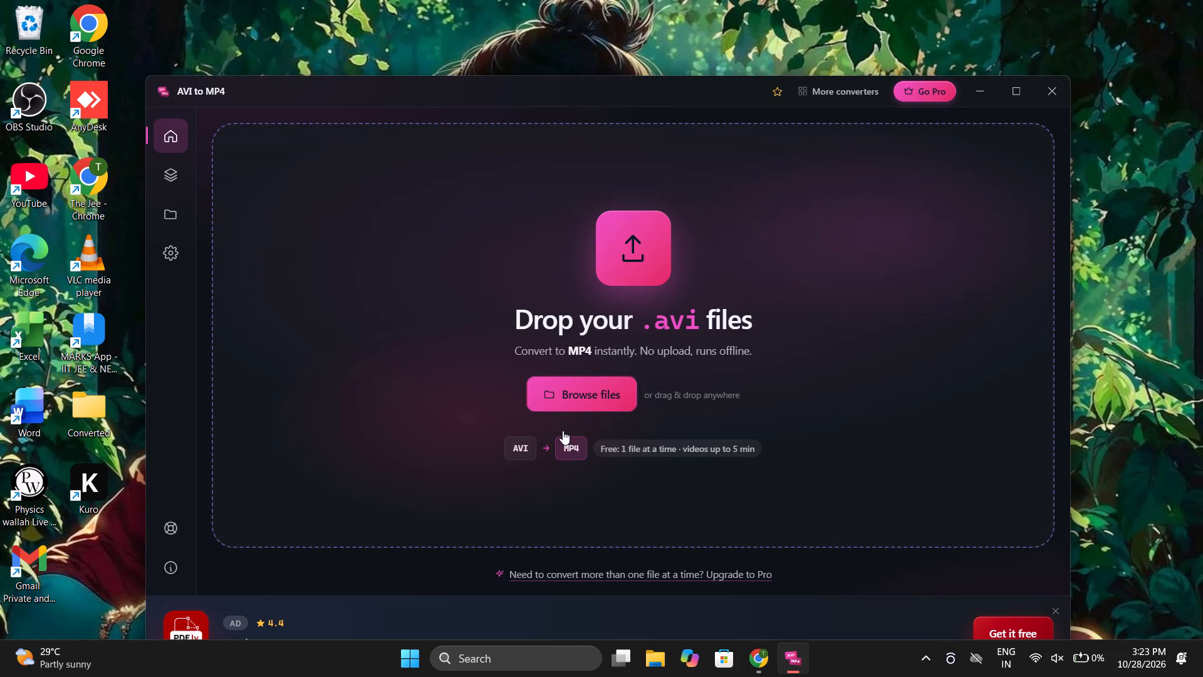
Load the rendered Comp 1 AVI from Downloads into the converter and start converting it to MP4.
click(565, 397)
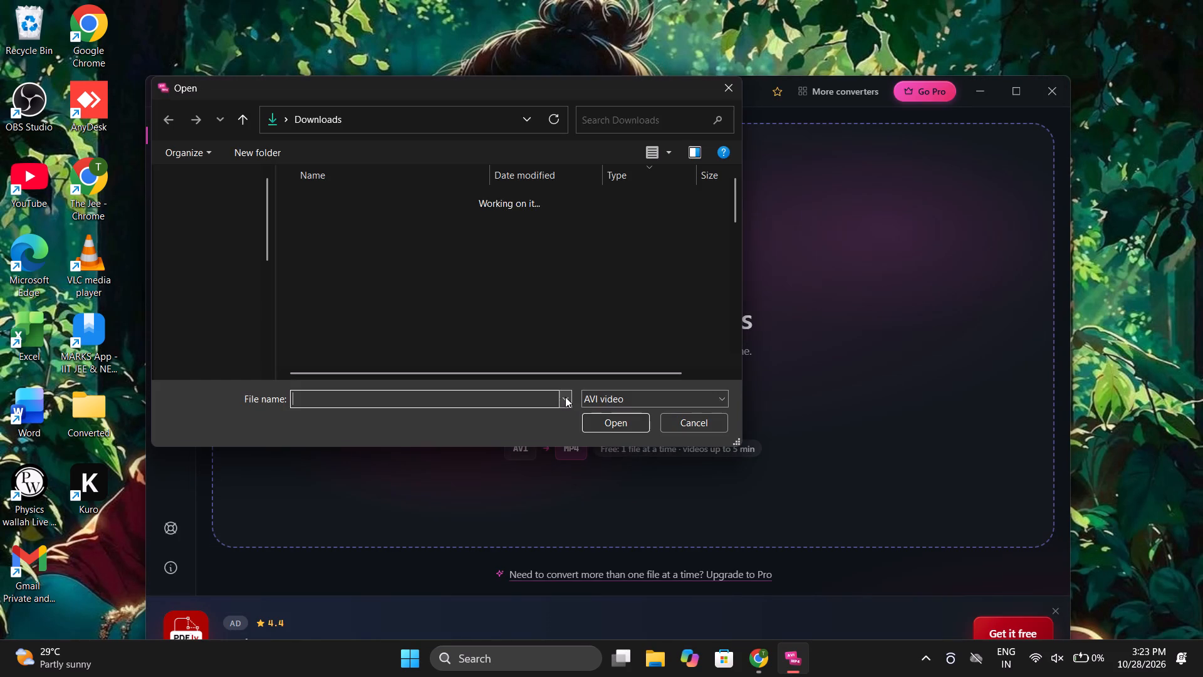
click(351, 288)
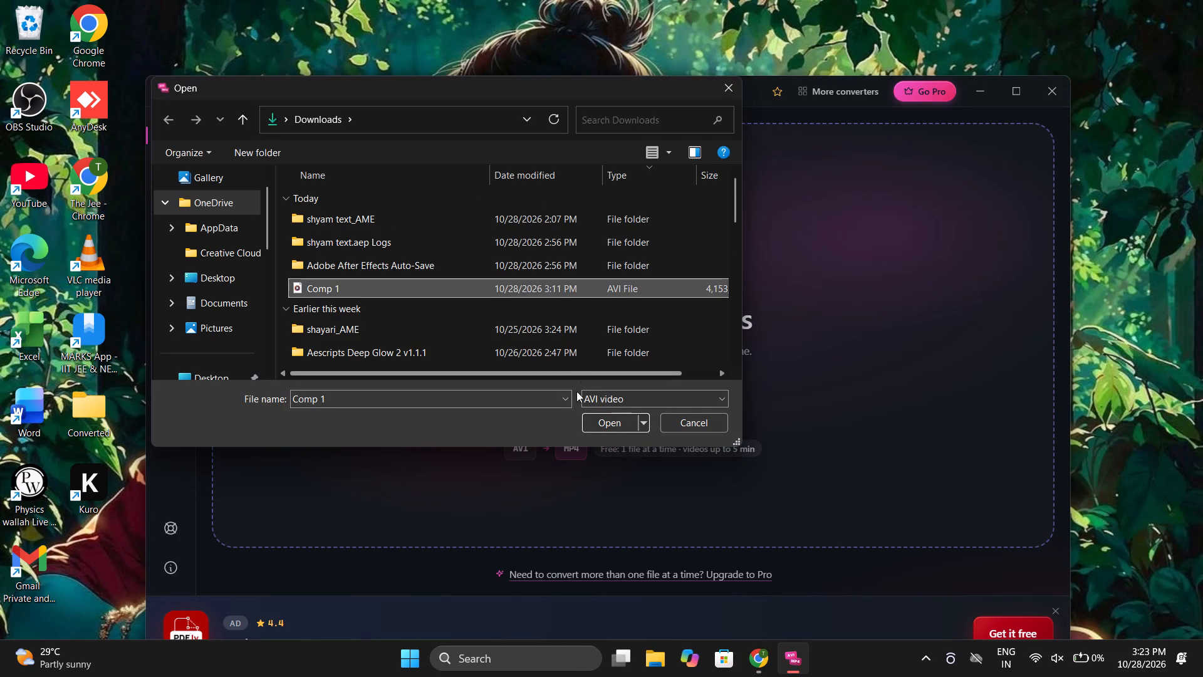
click(588, 422)
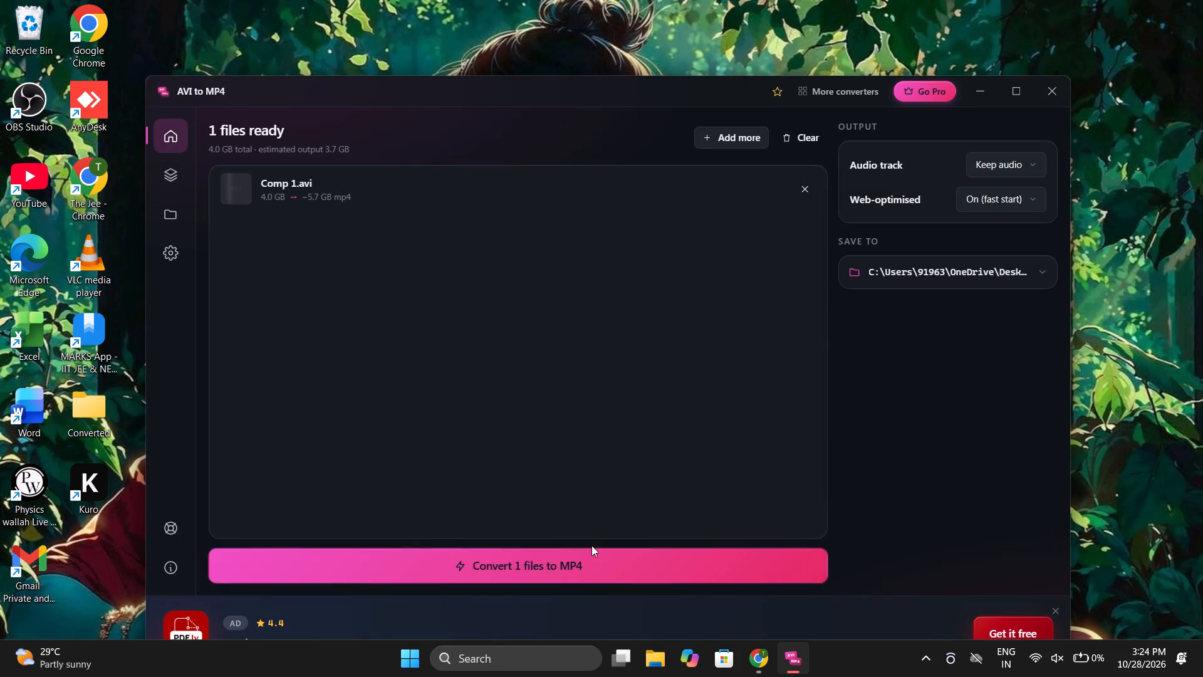
click(585, 566)
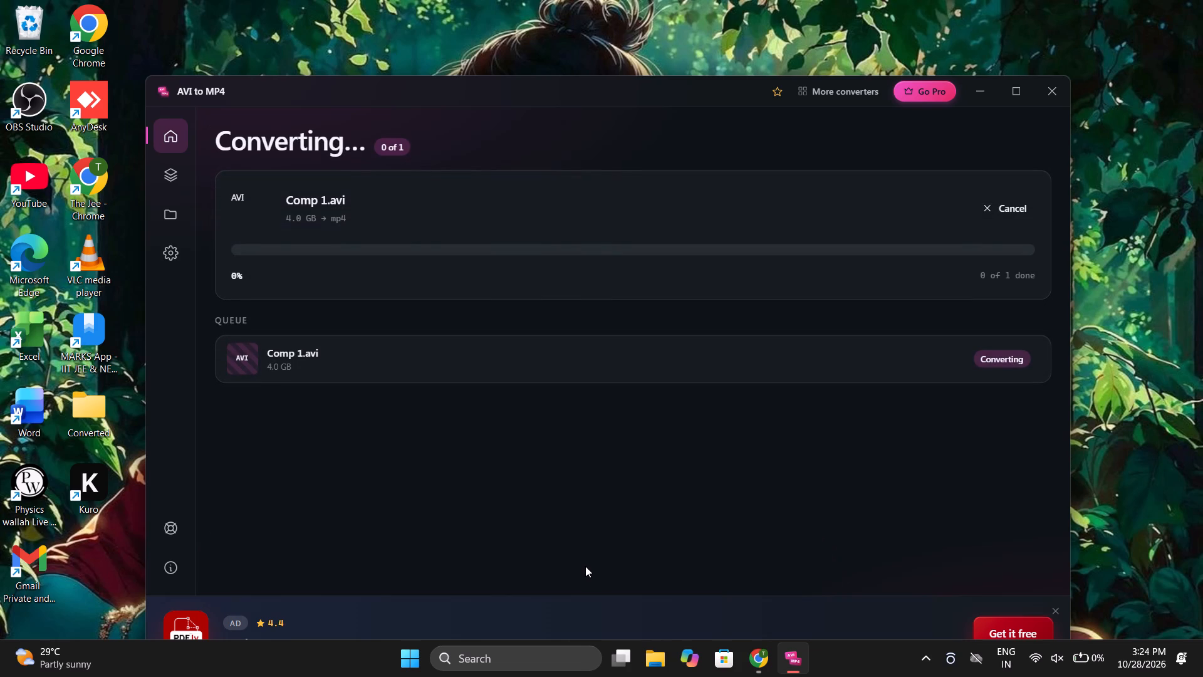
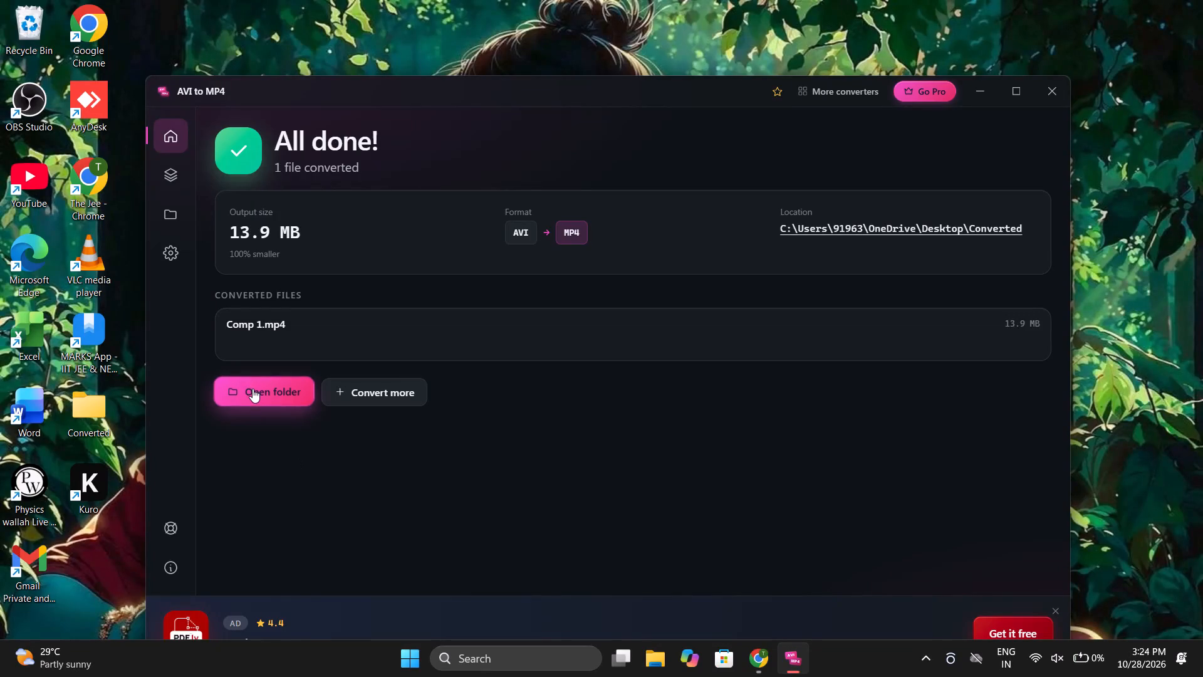
Move the converted Comp 1 MP4 from the Converted folder into Downloads, and close the folder window.
click(254, 391)
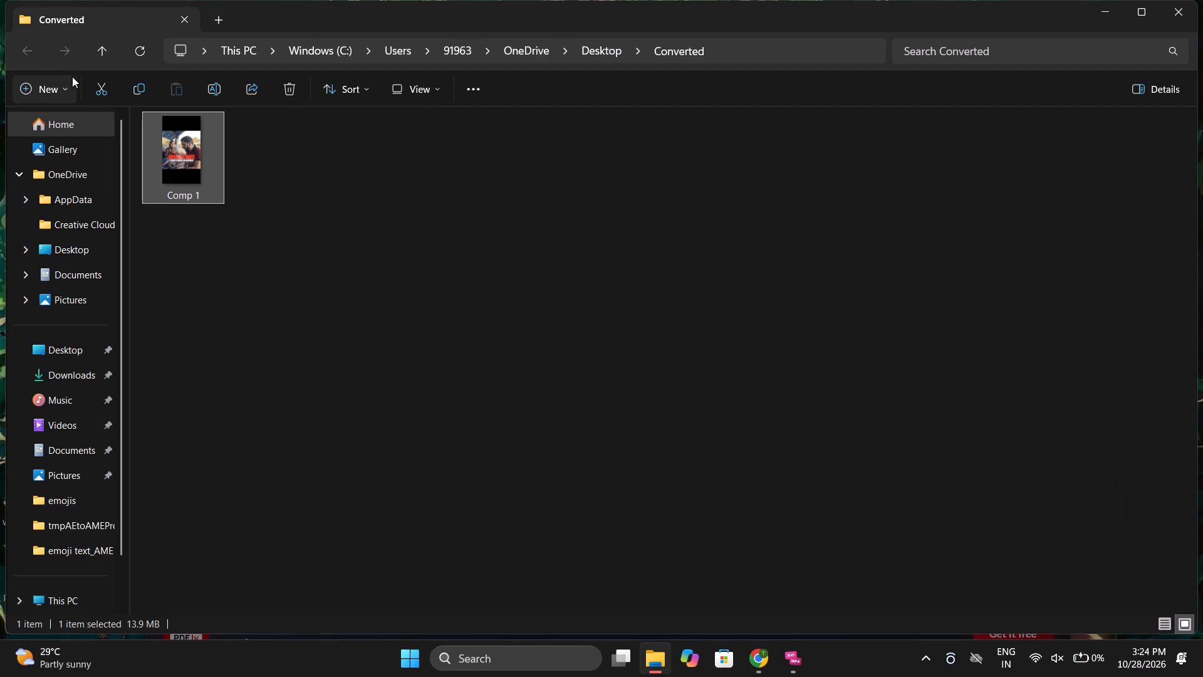
click(90, 79)
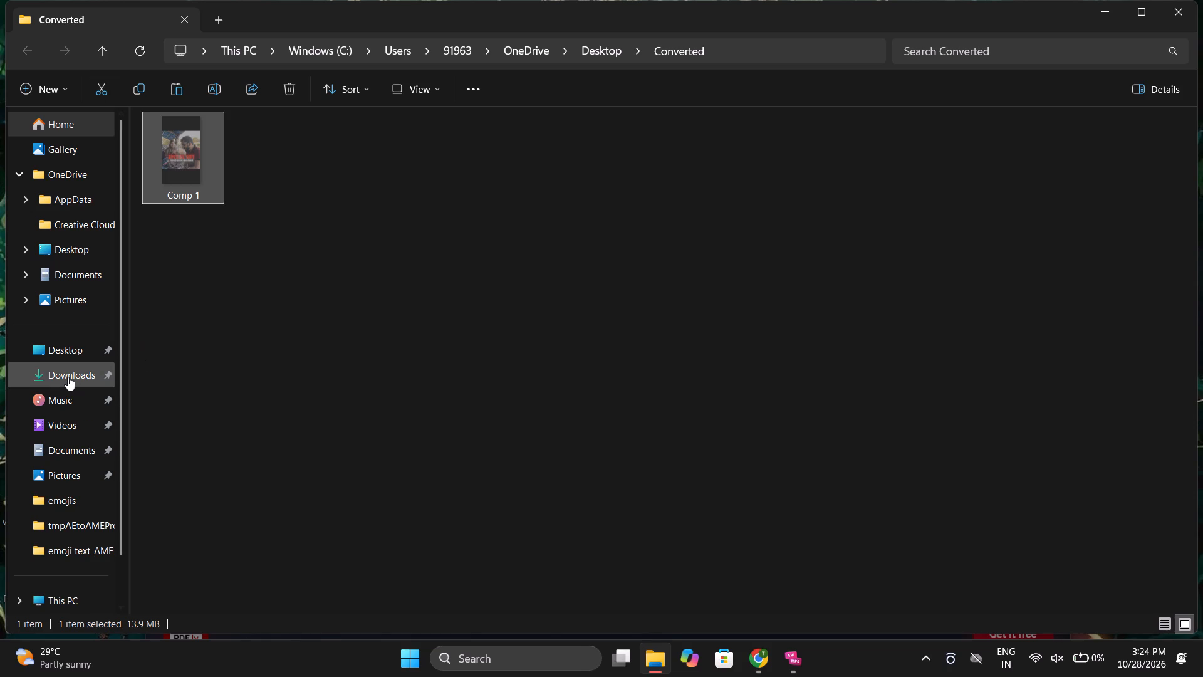
click(67, 376)
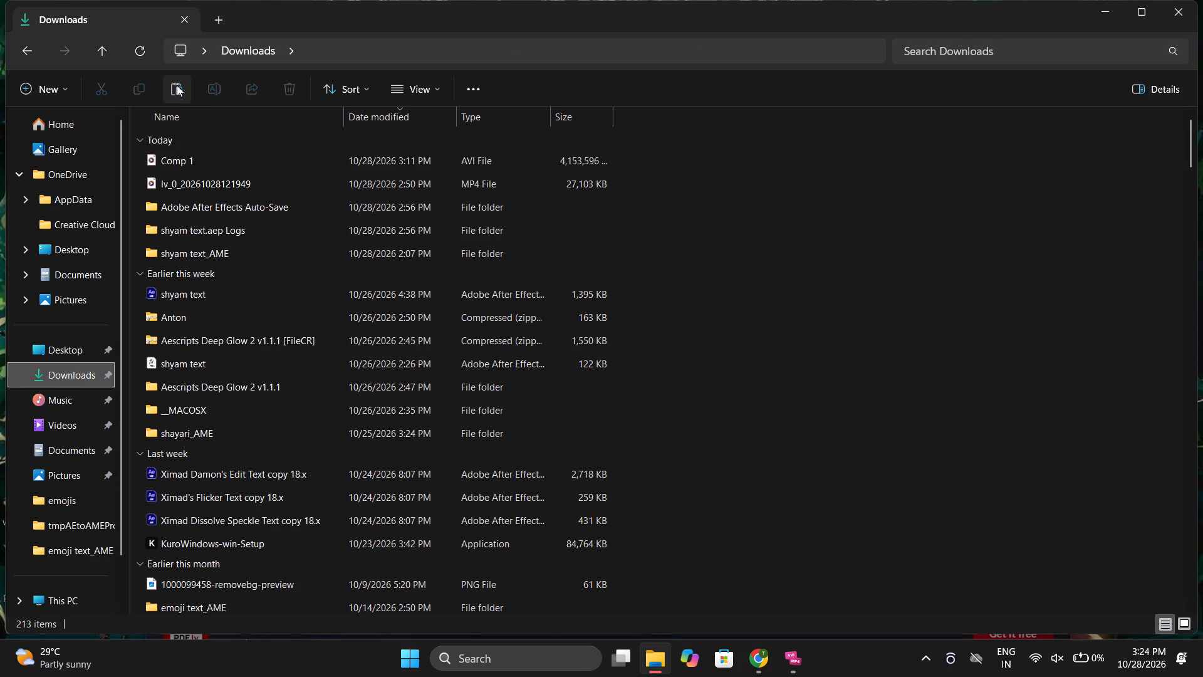
click(176, 87)
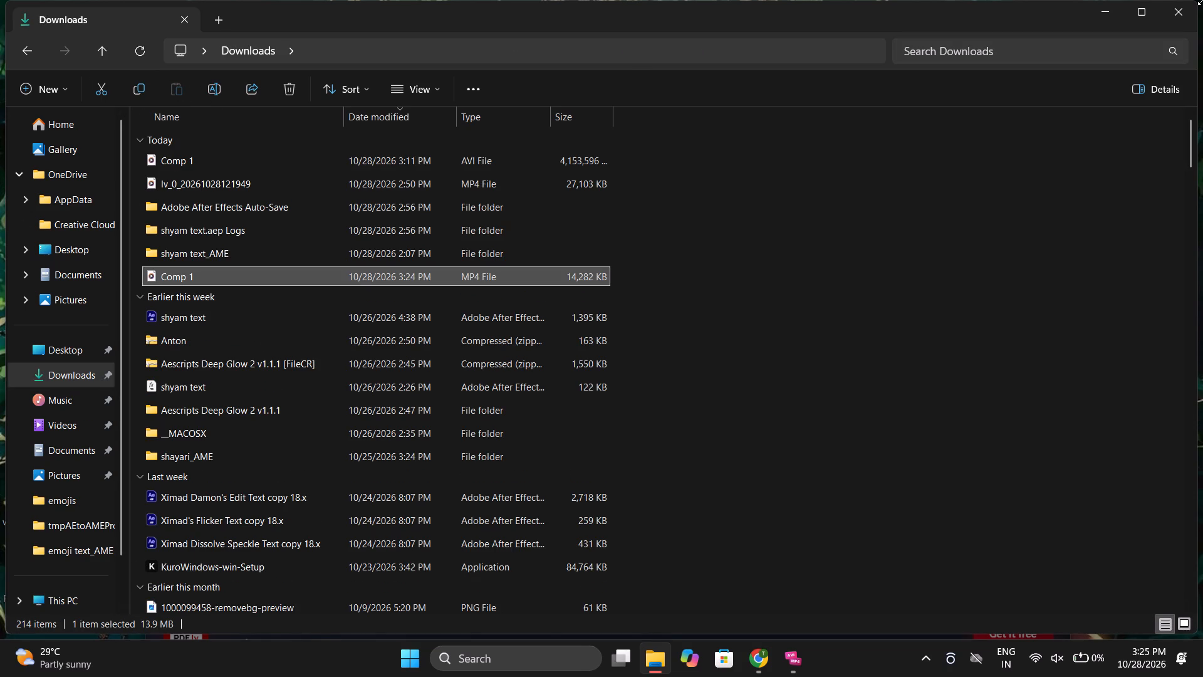
click(1189, 6)
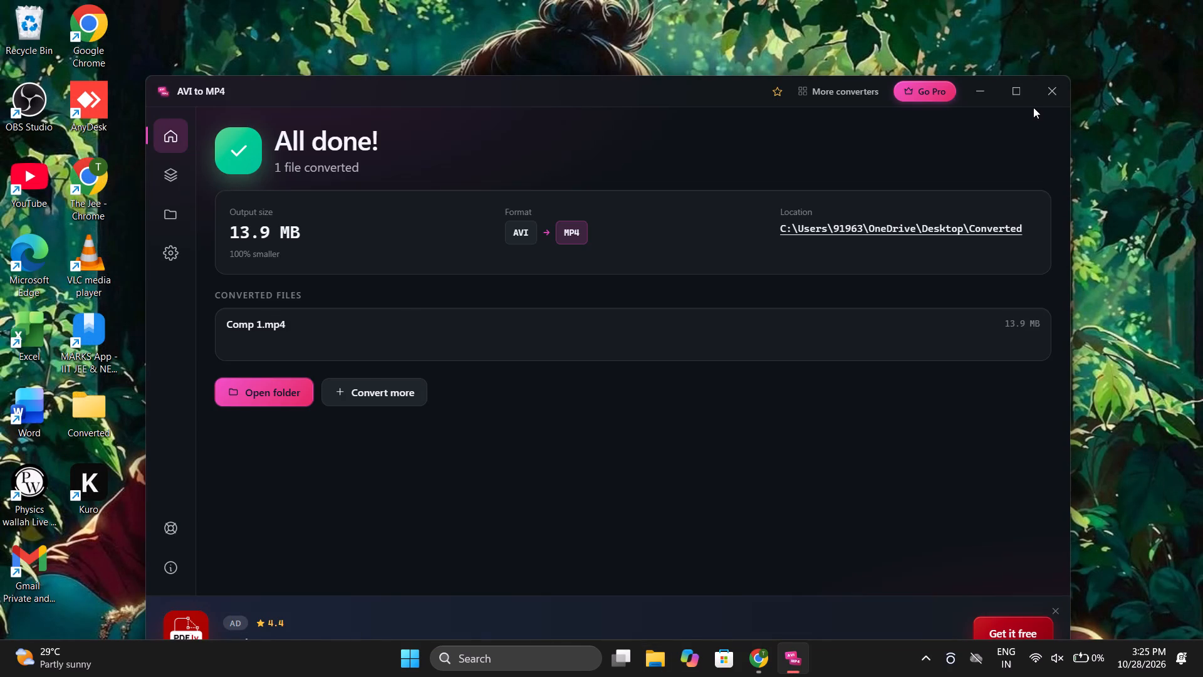